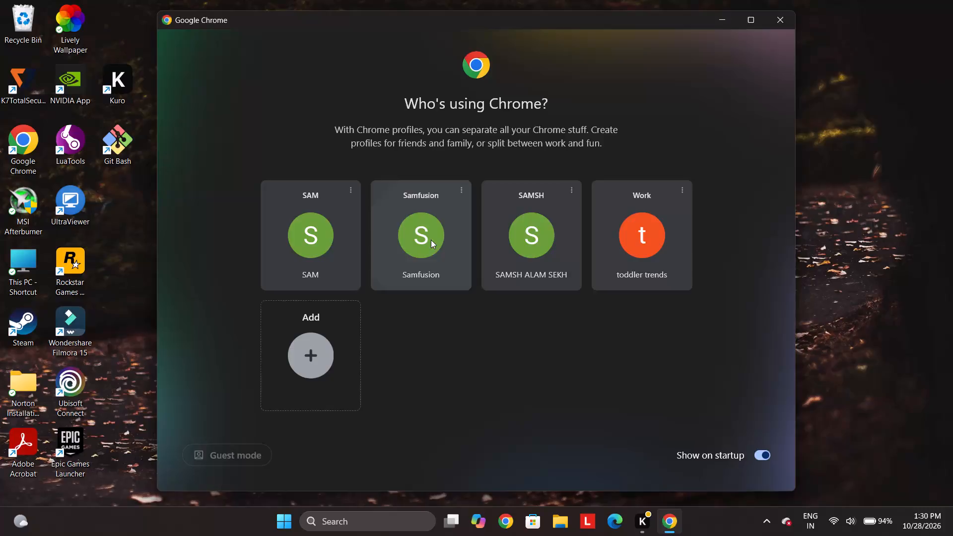
# Switch to the GLYCOLYSIS whiteboard and close the video page that is open beside it.
pyautogui.click(128, 23)
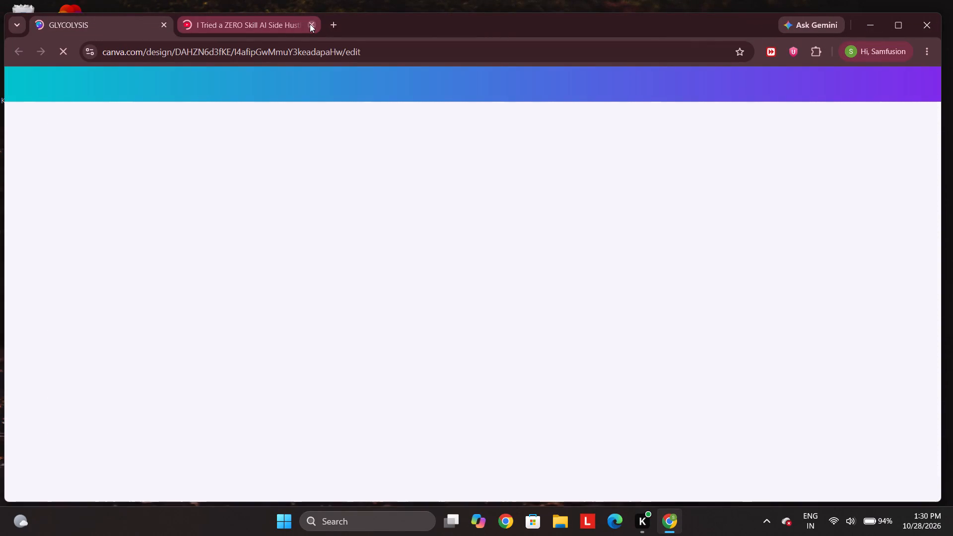
pyautogui.click(310, 24)
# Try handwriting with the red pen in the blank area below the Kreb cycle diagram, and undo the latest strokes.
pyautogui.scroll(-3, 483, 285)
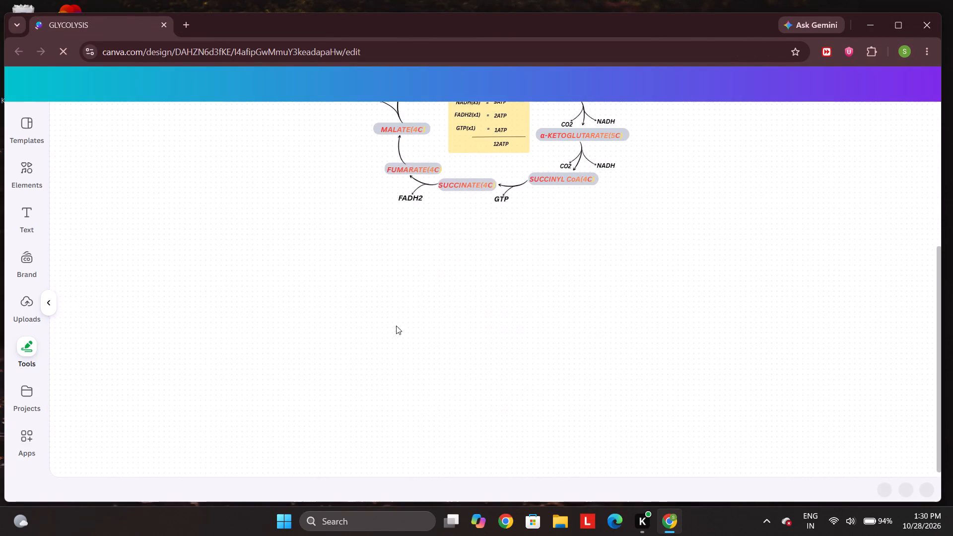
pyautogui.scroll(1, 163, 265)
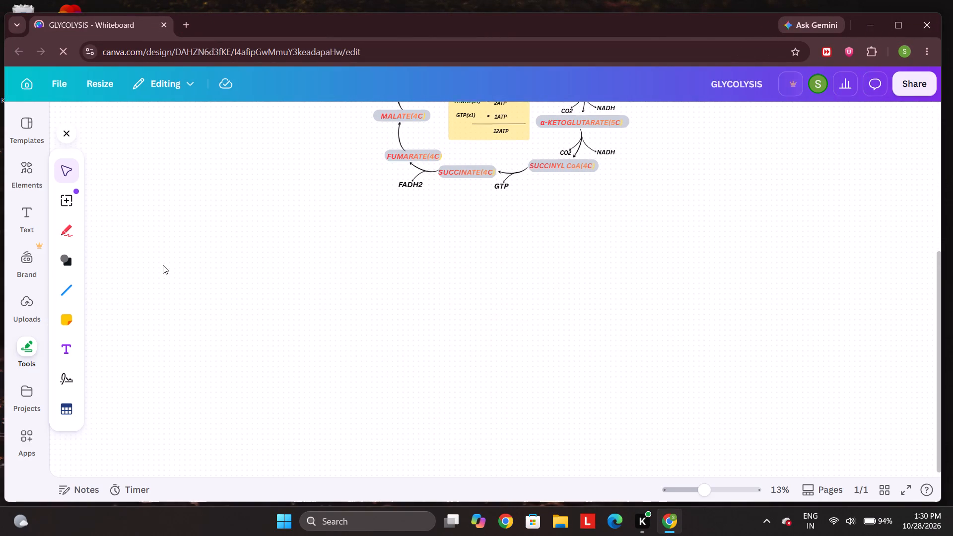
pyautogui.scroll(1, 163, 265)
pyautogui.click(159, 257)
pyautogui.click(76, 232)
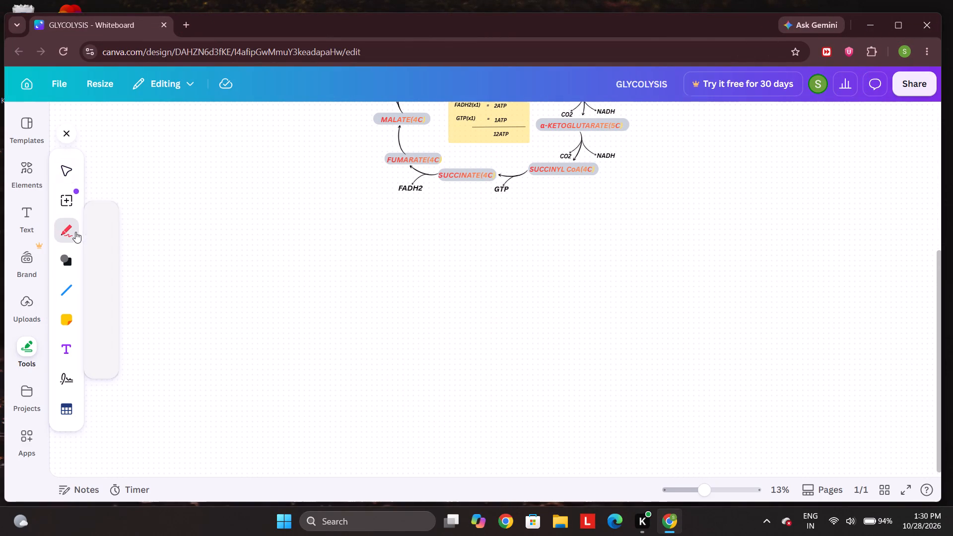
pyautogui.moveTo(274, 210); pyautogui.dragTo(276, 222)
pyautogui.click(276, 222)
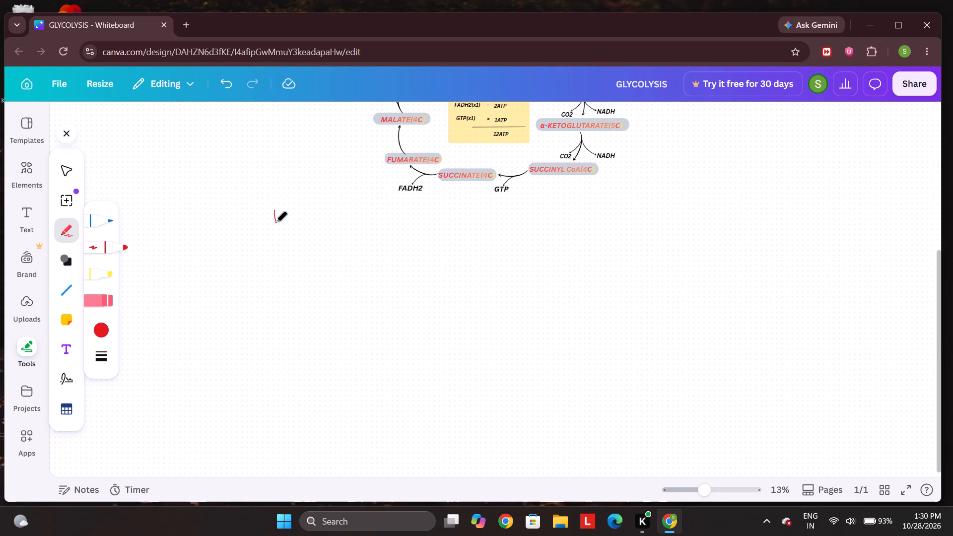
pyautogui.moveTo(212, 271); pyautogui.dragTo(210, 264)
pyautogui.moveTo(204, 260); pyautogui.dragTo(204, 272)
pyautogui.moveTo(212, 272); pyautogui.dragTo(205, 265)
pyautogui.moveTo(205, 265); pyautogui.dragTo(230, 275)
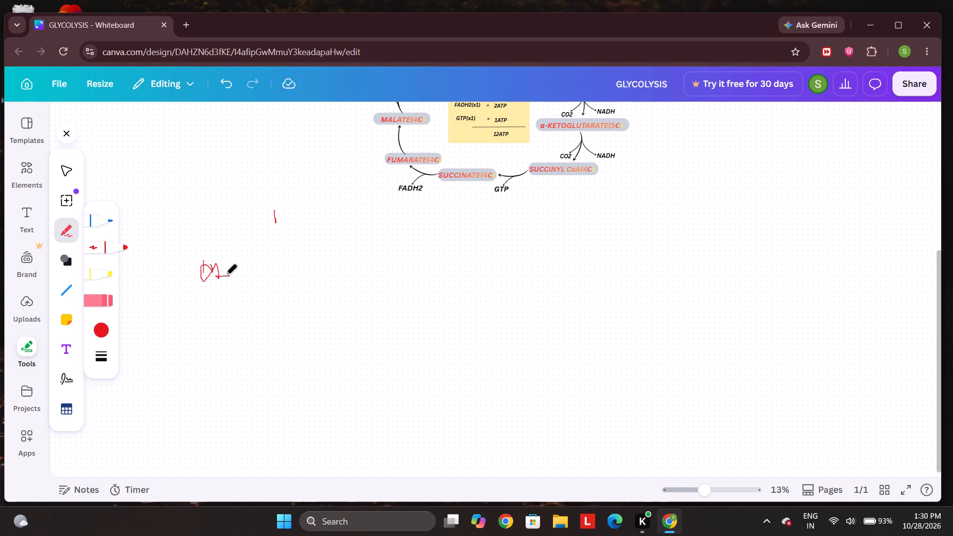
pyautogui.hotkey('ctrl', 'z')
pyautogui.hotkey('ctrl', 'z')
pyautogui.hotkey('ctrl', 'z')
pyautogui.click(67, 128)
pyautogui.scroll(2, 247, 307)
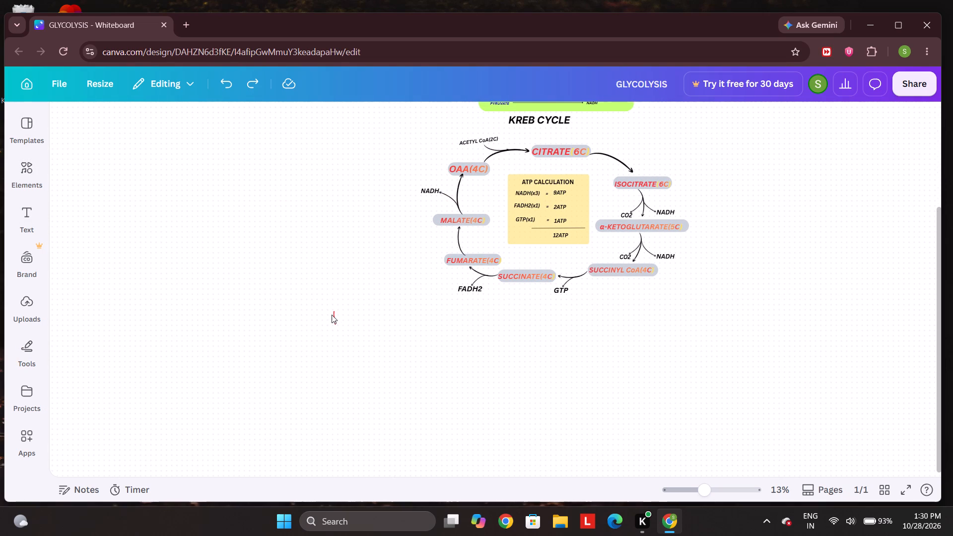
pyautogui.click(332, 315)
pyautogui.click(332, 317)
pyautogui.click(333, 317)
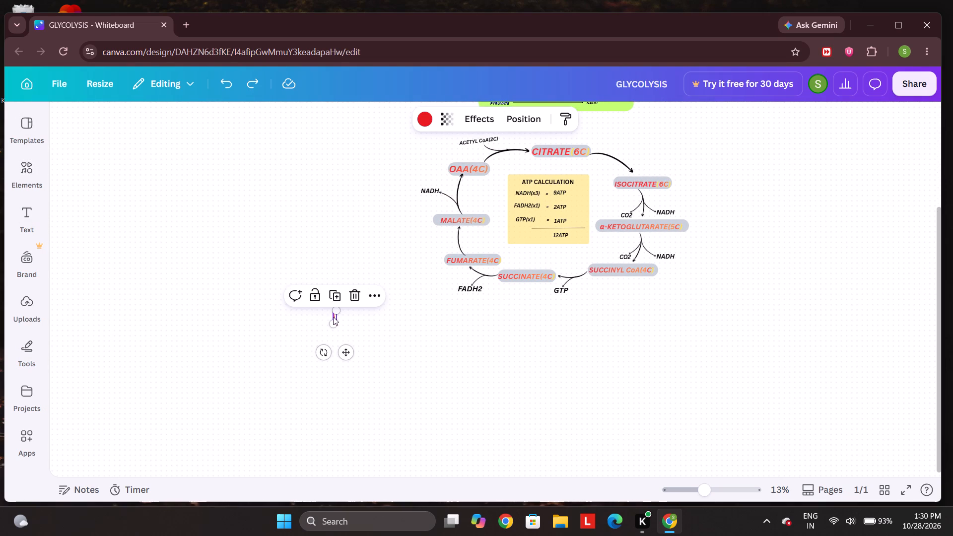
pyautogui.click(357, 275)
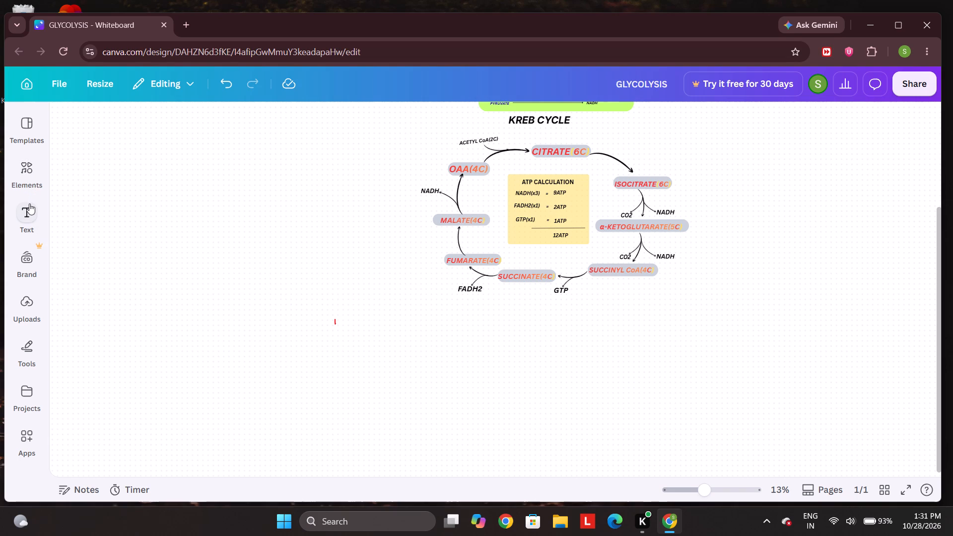
# Add a heading text box and move it into the blank area below and to the left of the FADH2 label.
pyautogui.click(29, 203)
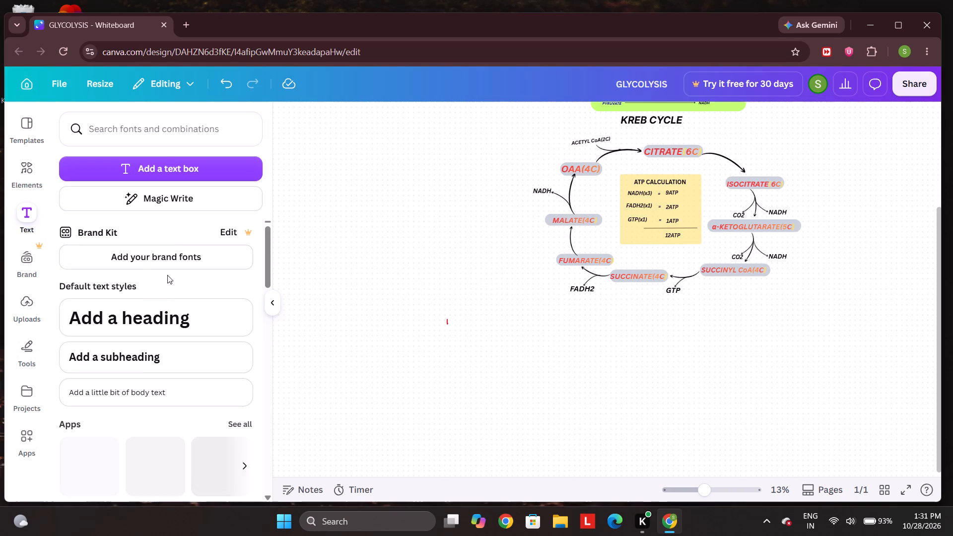
pyautogui.click(163, 311)
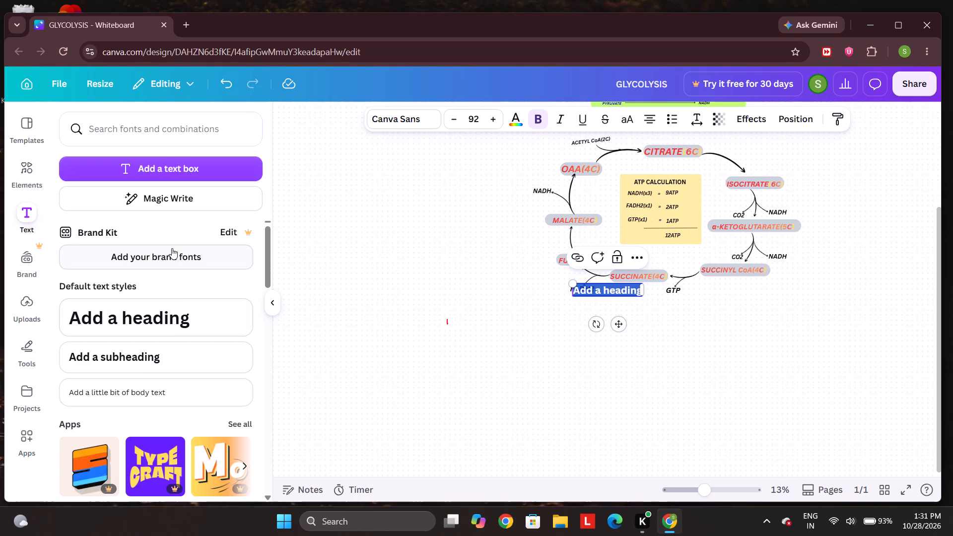
pyautogui.click(188, 392)
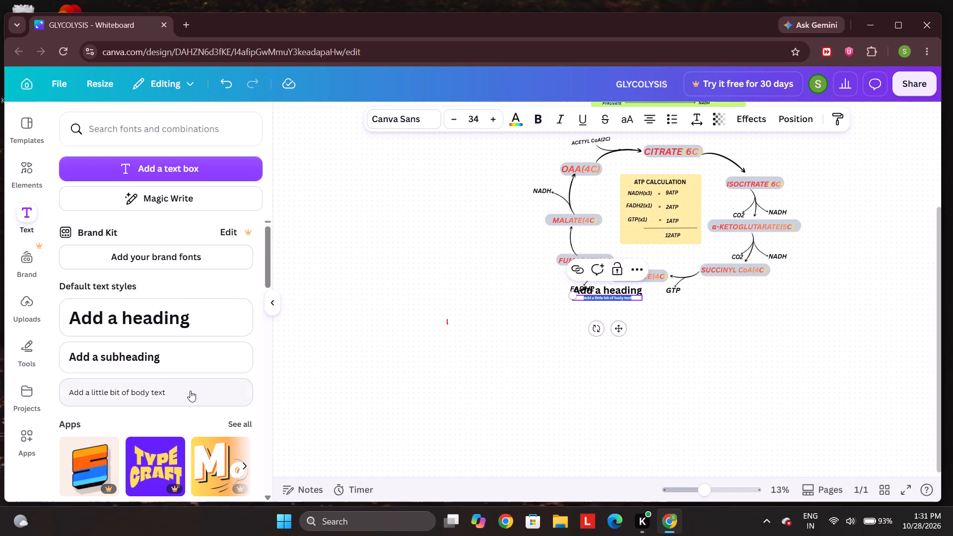
pyautogui.hotkey('ctrl', 'z')
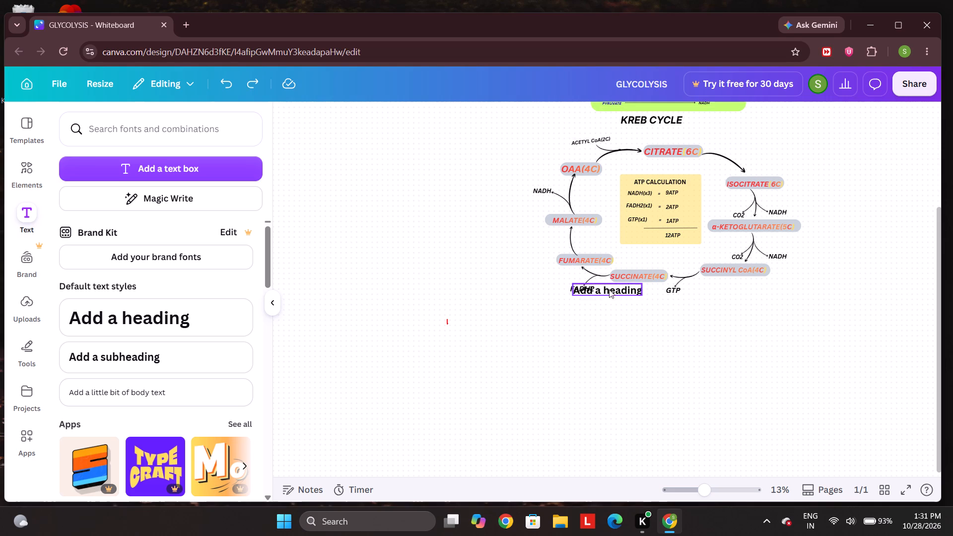
pyautogui.moveTo(595, 309); pyautogui.dragTo(347, 345)
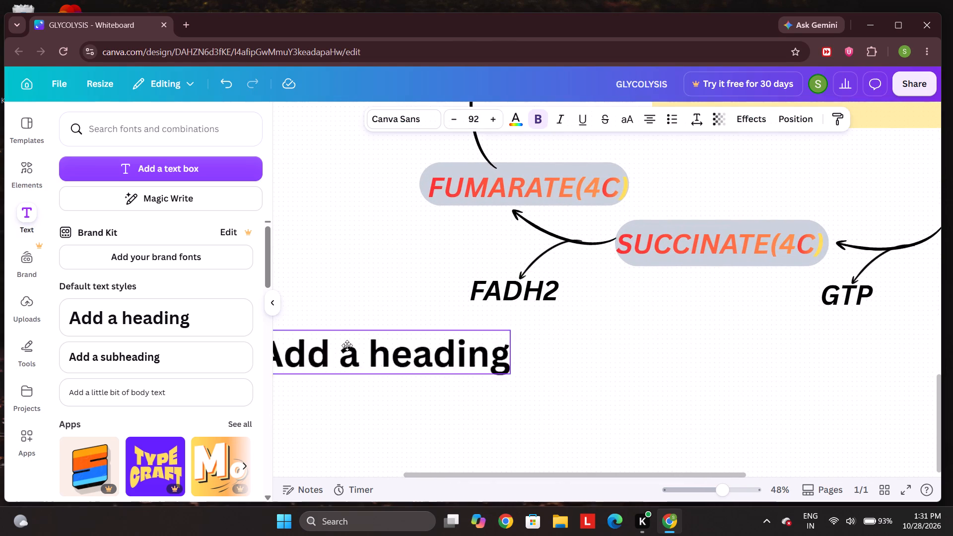
pyautogui.moveTo(347, 345); pyautogui.dragTo(336, 330)
pyautogui.hscroll(3, 336, 330)
pyautogui.moveTo(575, 321); pyautogui.dragTo(505, 367)
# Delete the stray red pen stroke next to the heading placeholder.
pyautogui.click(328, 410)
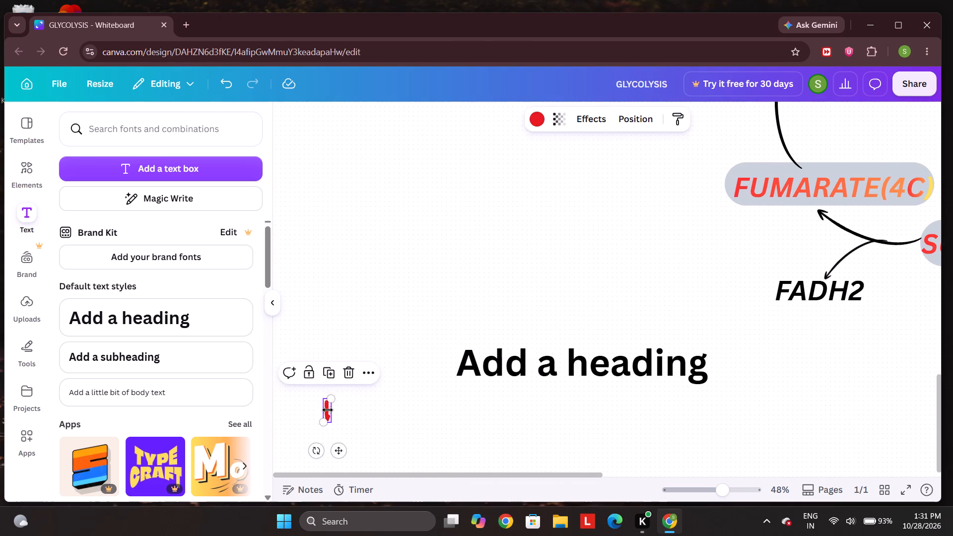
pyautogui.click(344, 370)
# Move the heading placeholder farther left and down into empty whiteboard space, well clear of the Kreb cycle diagram.
pyautogui.moveTo(507, 359); pyautogui.dragTo(338, 355)
pyautogui.hscroll(4, 338, 355)
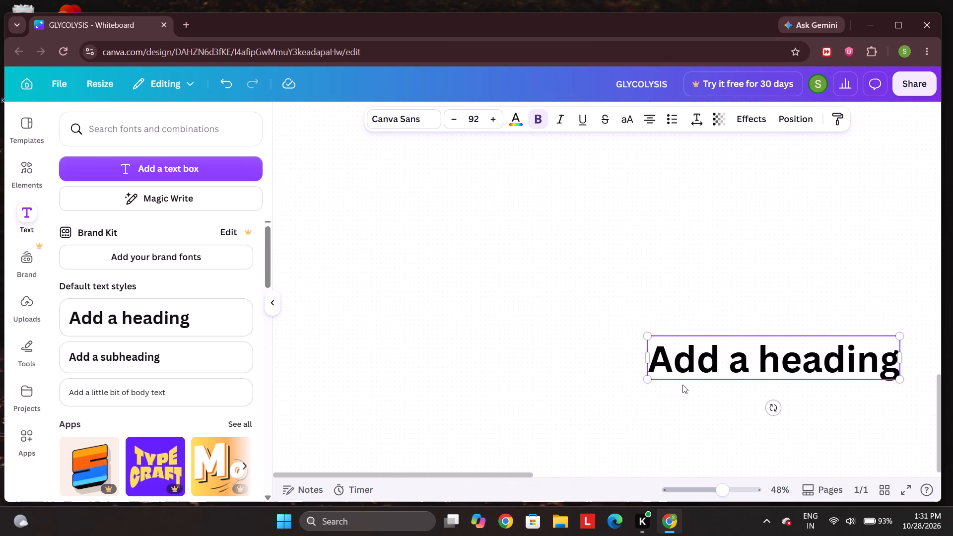
pyautogui.moveTo(692, 360); pyautogui.dragTo(437, 303)
pyautogui.click(475, 296)
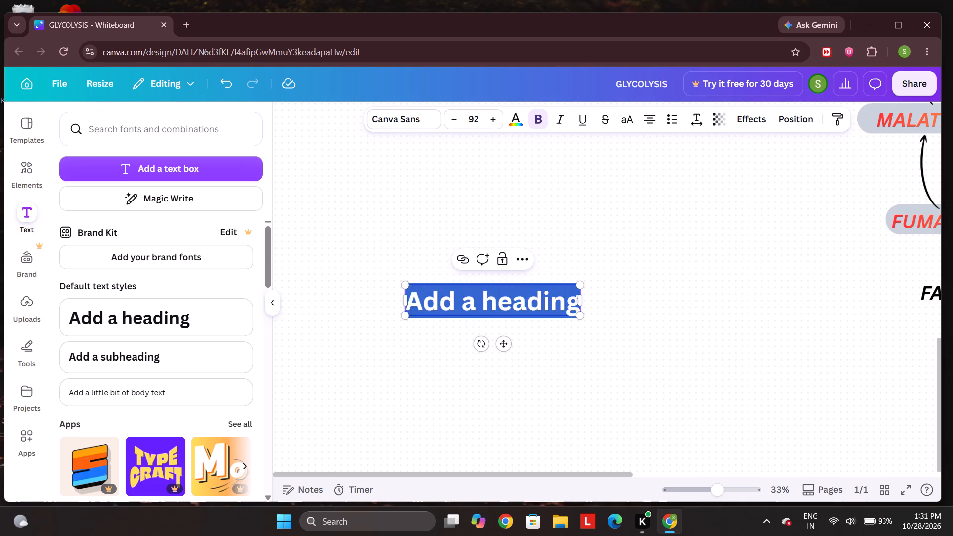
pyautogui.moveTo(474, 298); pyautogui.dragTo(434, 361)
pyautogui.click(544, 343)
pyautogui.moveTo(522, 309); pyautogui.dragTo(492, 366)
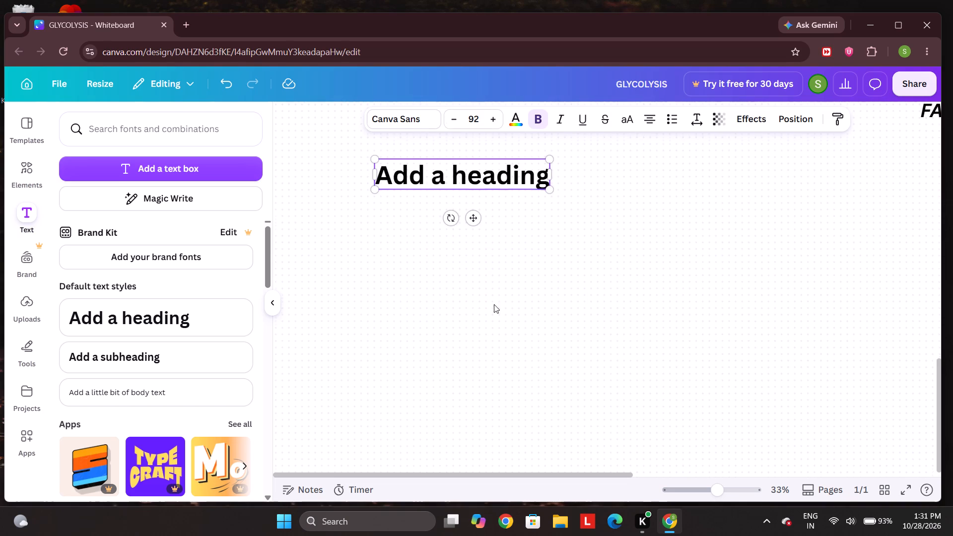
pyautogui.moveTo(479, 182); pyautogui.dragTo(464, 257)
# Replace the heading placeholder text with "MAY HEGGLIN ANOMALY".
pyautogui.click(467, 255)
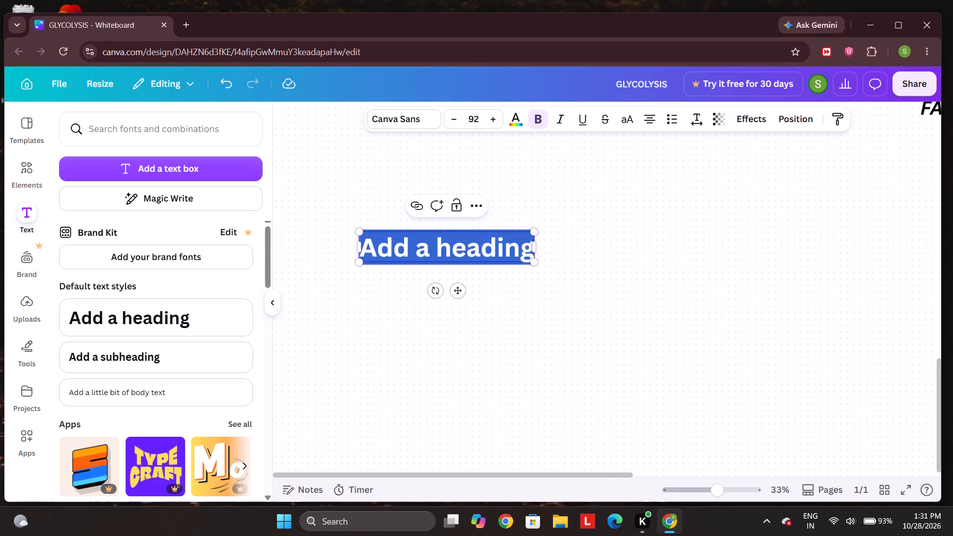
pyautogui.press('BackSpace')
pyautogui.press('m')
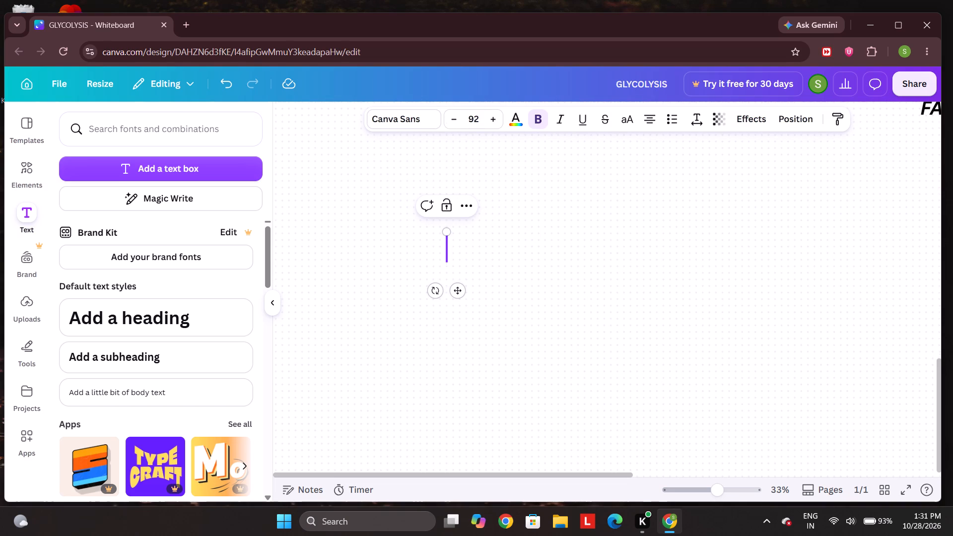
pyautogui.write('AY')
pyautogui.press('space')
pyautogui.write('HEG')
pyautogui.write('GLIN')
pyautogui.press('space')
pyautogui.write('AN')
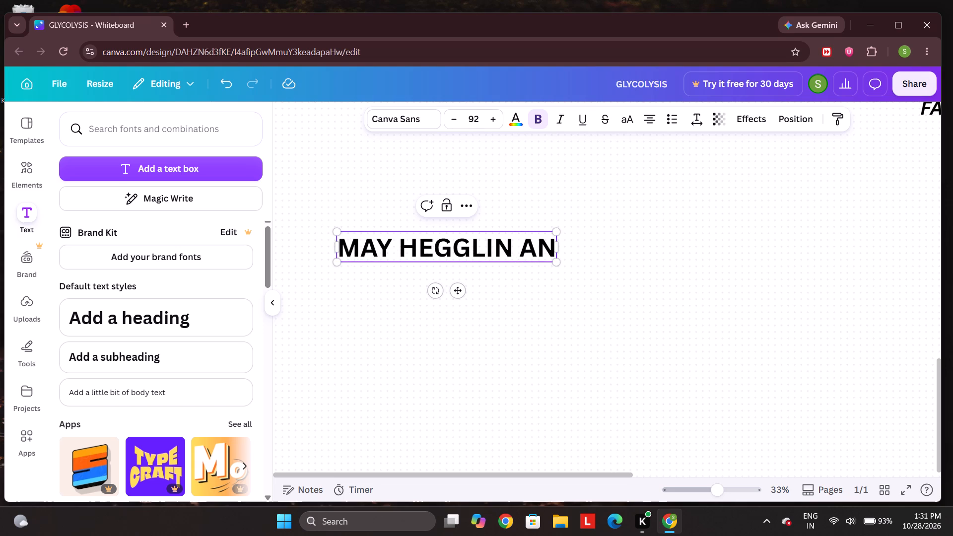
pyautogui.write('OM')
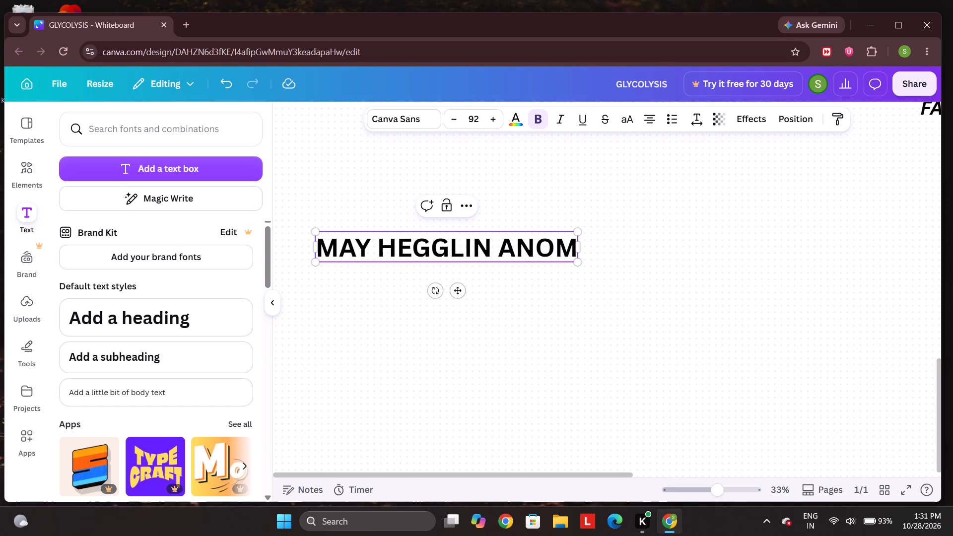
pyautogui.write('ALY')
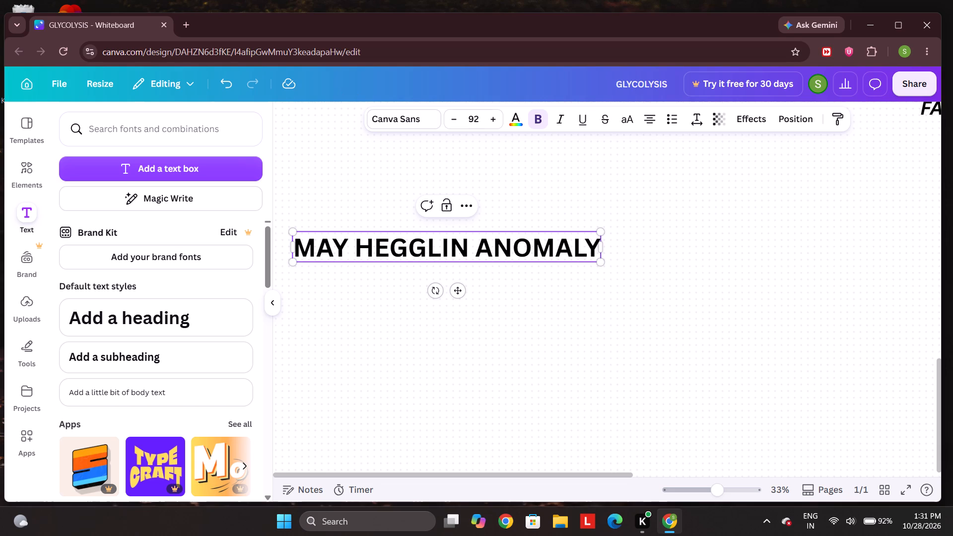
pyautogui.click(565, 344)
# Make the MAY HEGGLIN ANOMALY heading italic.
pyautogui.click(450, 244)
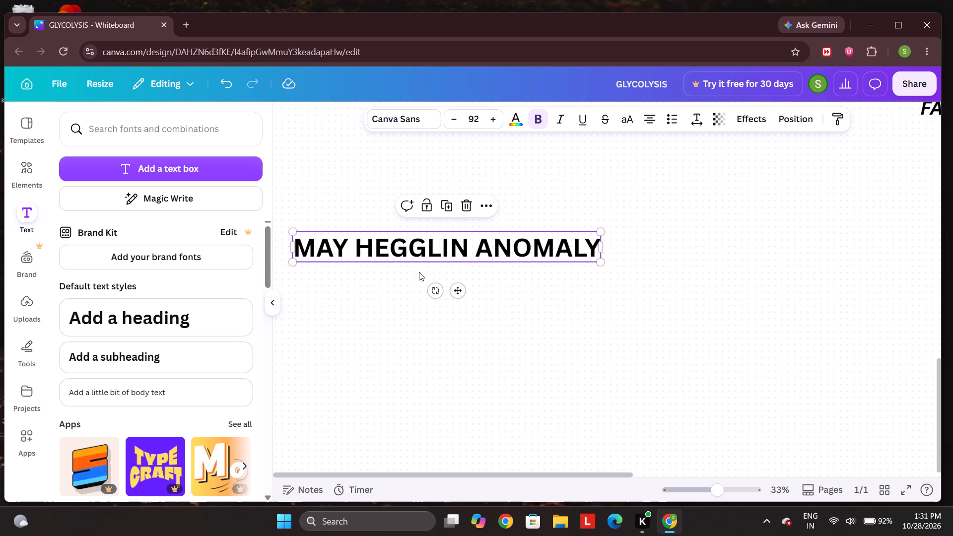
pyautogui.click(563, 120)
# Try grey and a blue-to-pink gradient on the heading text, settling on the yellow-to-orange default gradient.
pyautogui.click(512, 123)
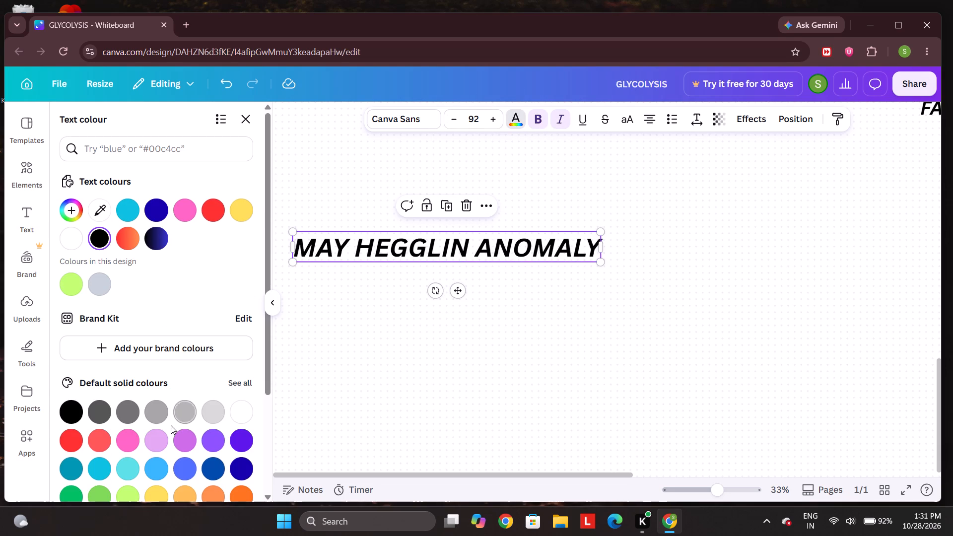
pyautogui.click(132, 412)
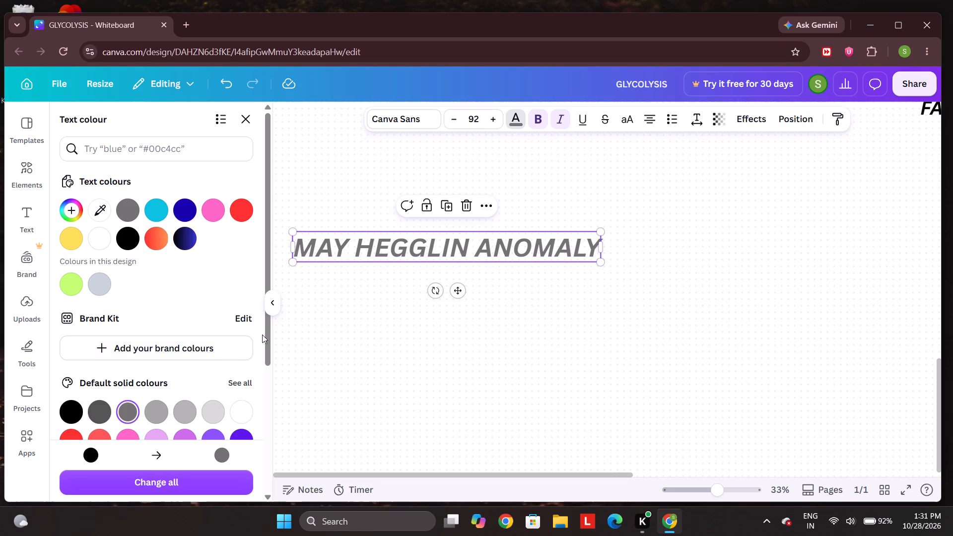
pyautogui.moveTo(269, 339); pyautogui.dragTo(259, 306)
pyautogui.moveTo(267, 338); pyautogui.dragTo(267, 430)
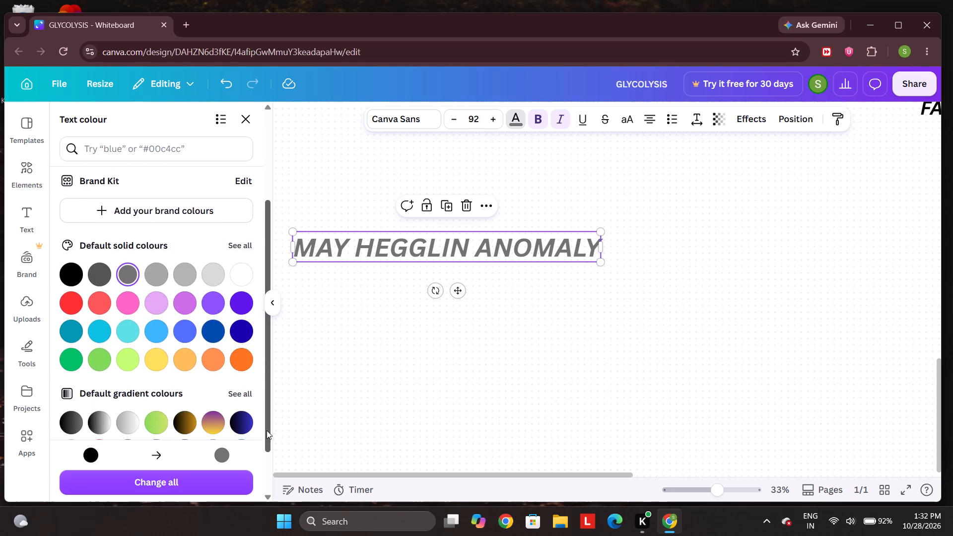
pyautogui.moveTo(267, 430); pyautogui.dragTo(260, 469)
pyautogui.click(151, 391)
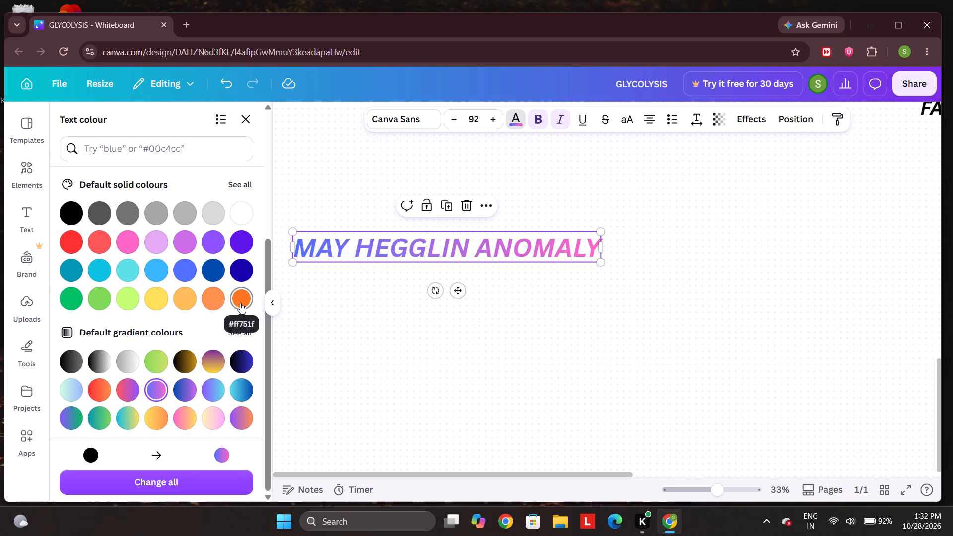
pyautogui.moveTo(266, 344); pyautogui.dragTo(271, 381)
pyautogui.click(168, 424)
pyautogui.click(160, 422)
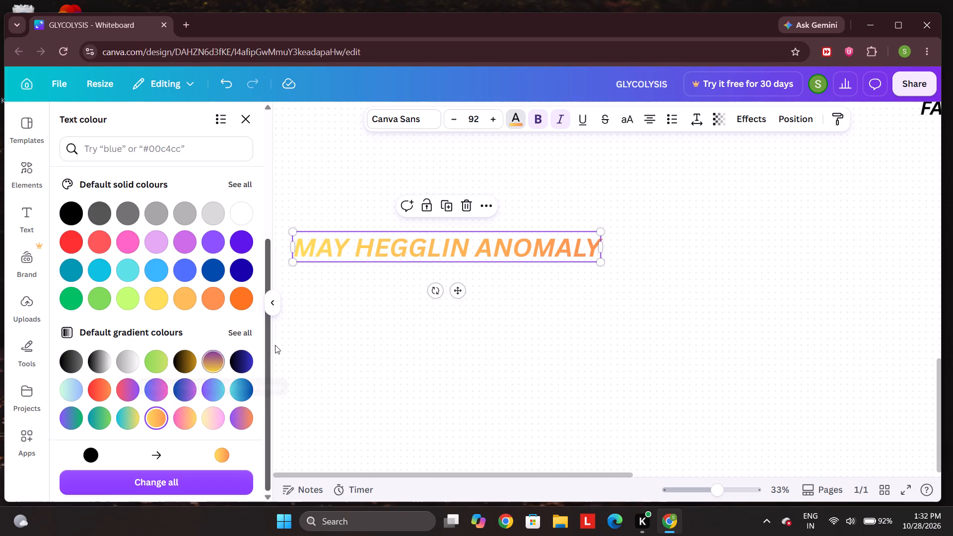
pyautogui.moveTo(265, 350); pyautogui.dragTo(271, 338)
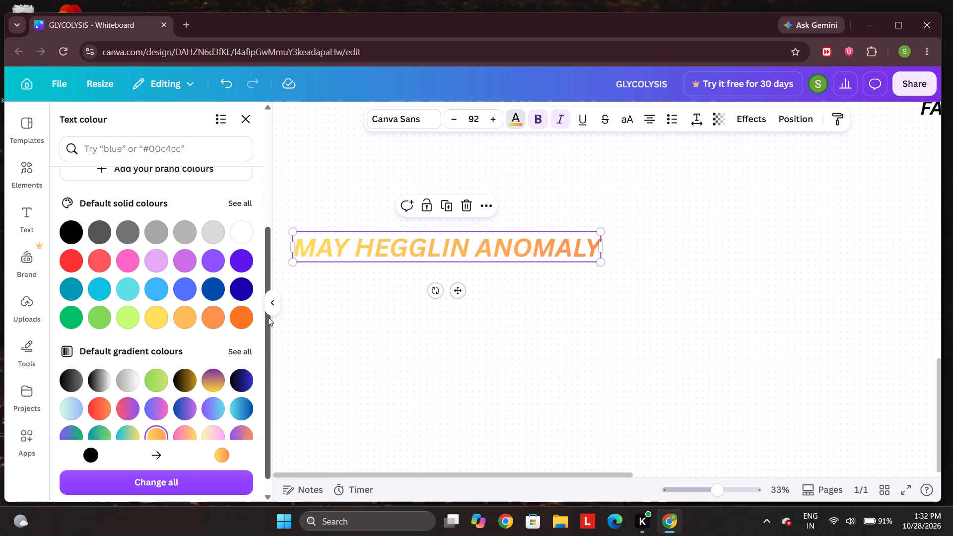
pyautogui.click(354, 321)
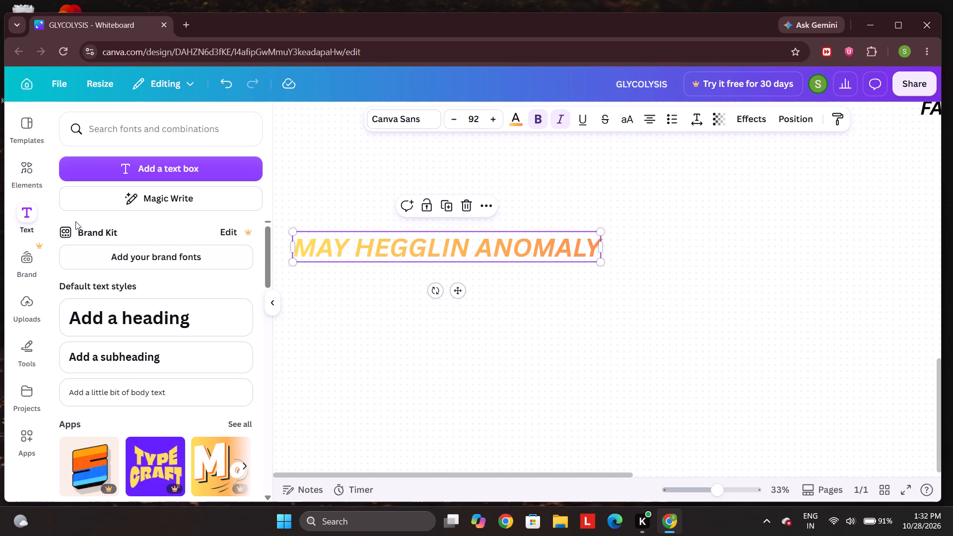
# Move the MAY HEGGLIN ANOMALY heading slightly up and to the right on the whiteboard.
pyautogui.click(27, 181)
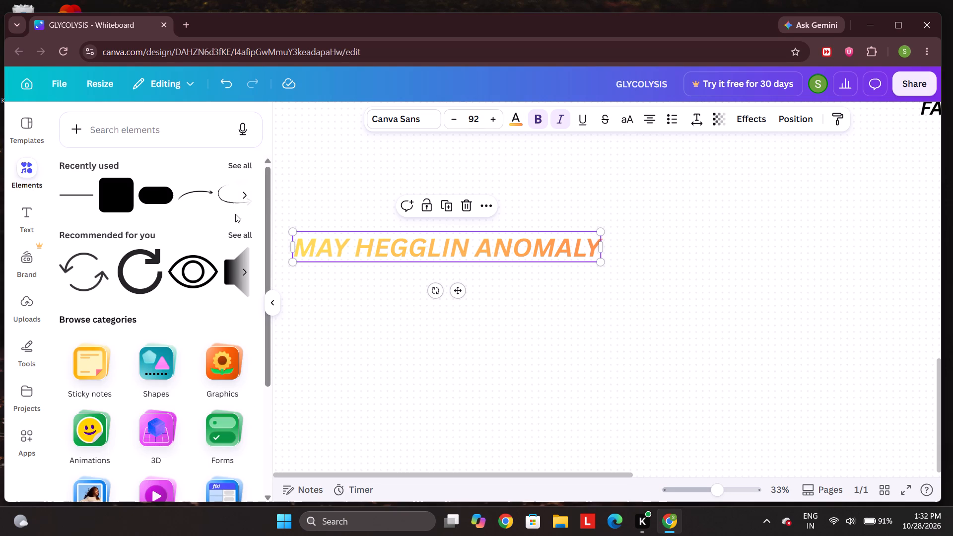
pyautogui.moveTo(387, 250); pyautogui.dragTo(433, 201)
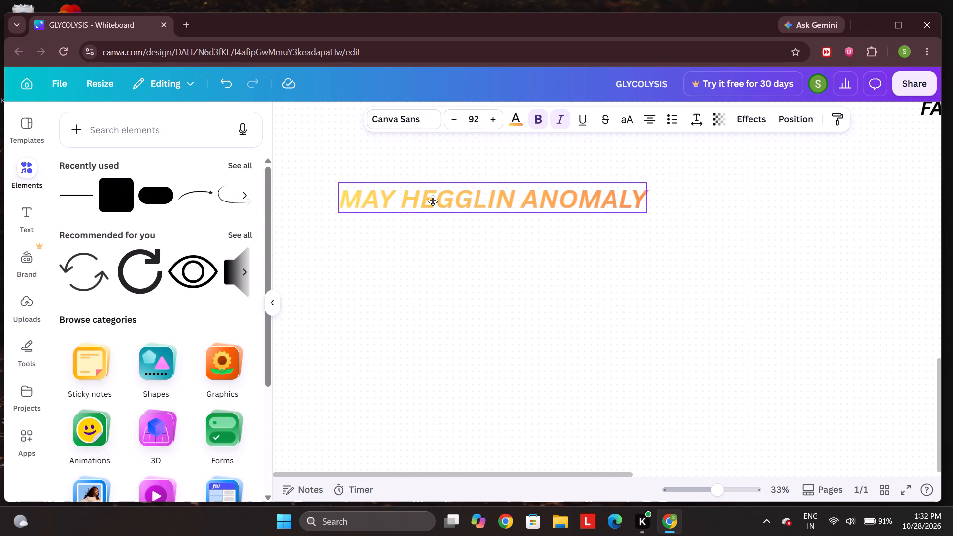
pyautogui.moveTo(433, 201); pyautogui.dragTo(410, 191)
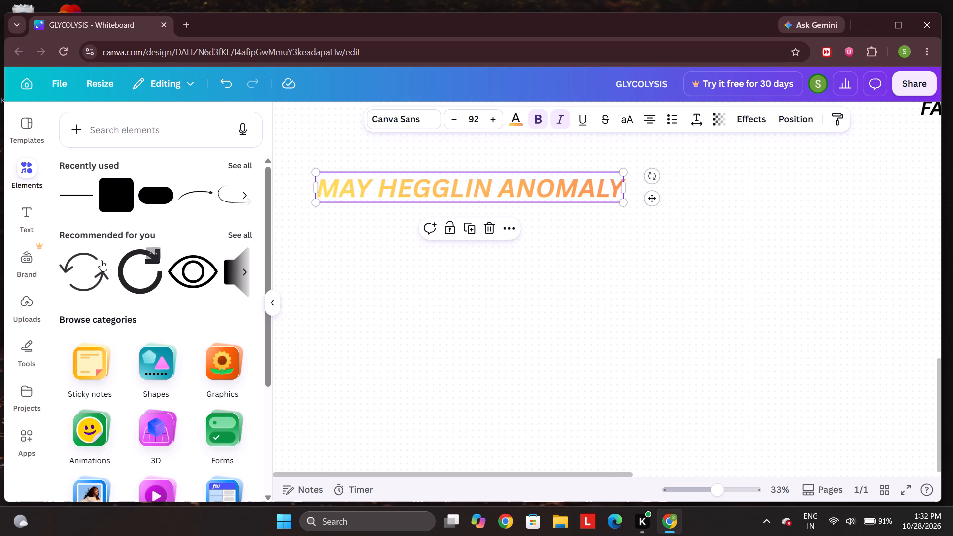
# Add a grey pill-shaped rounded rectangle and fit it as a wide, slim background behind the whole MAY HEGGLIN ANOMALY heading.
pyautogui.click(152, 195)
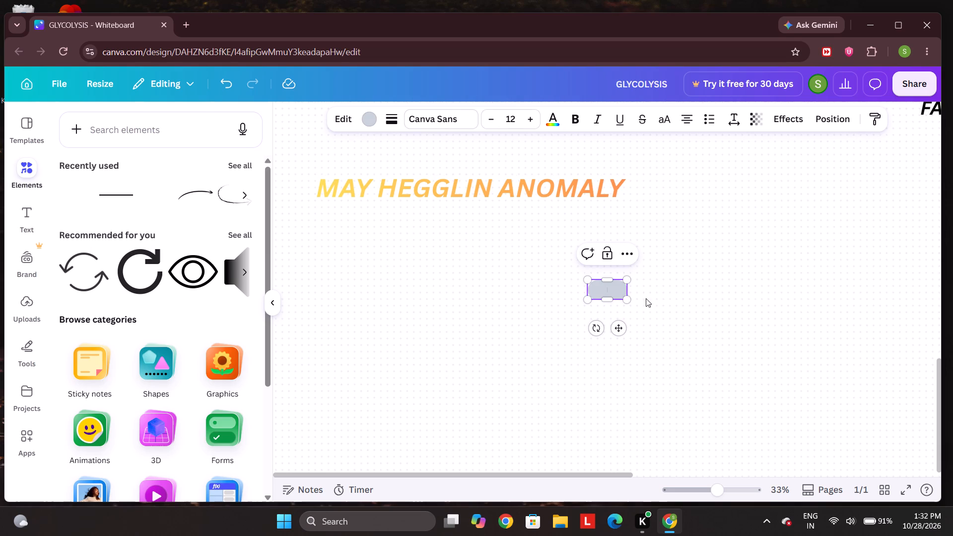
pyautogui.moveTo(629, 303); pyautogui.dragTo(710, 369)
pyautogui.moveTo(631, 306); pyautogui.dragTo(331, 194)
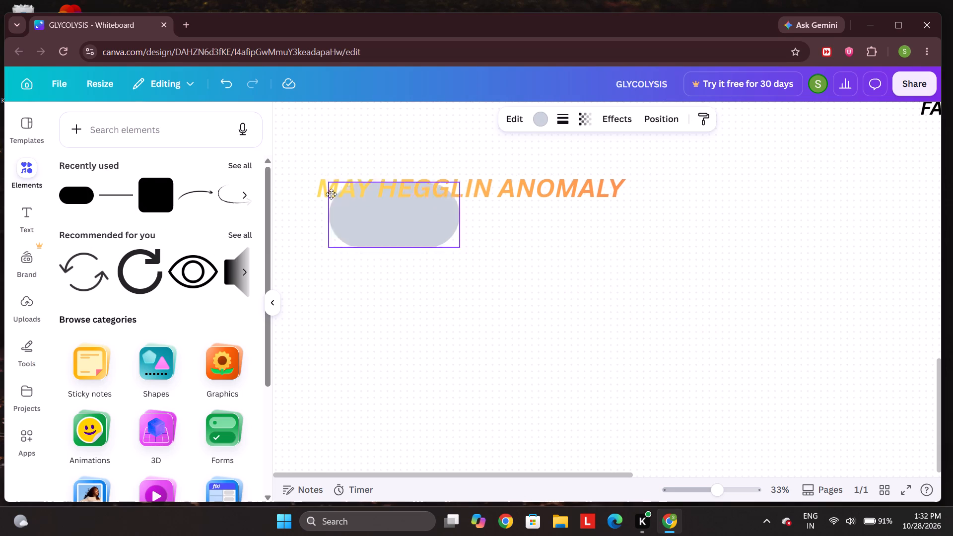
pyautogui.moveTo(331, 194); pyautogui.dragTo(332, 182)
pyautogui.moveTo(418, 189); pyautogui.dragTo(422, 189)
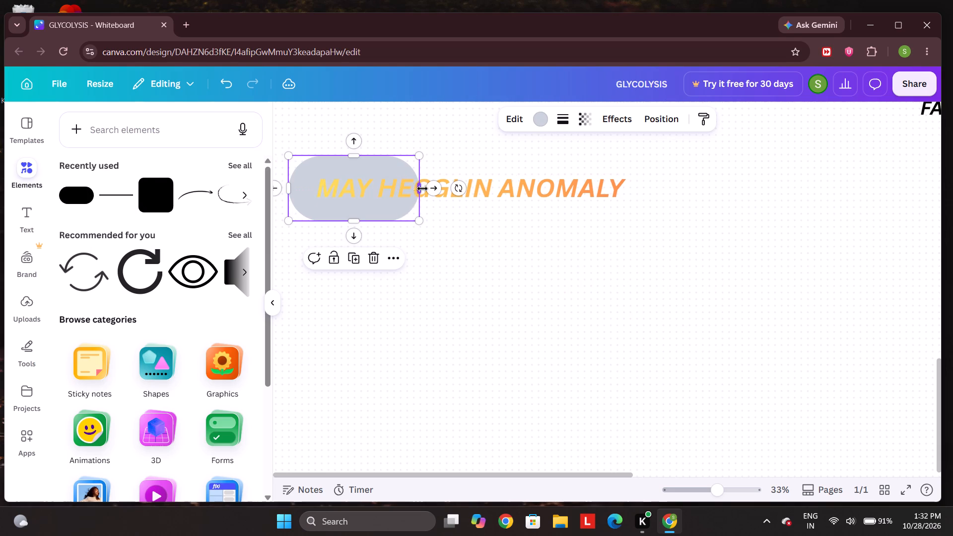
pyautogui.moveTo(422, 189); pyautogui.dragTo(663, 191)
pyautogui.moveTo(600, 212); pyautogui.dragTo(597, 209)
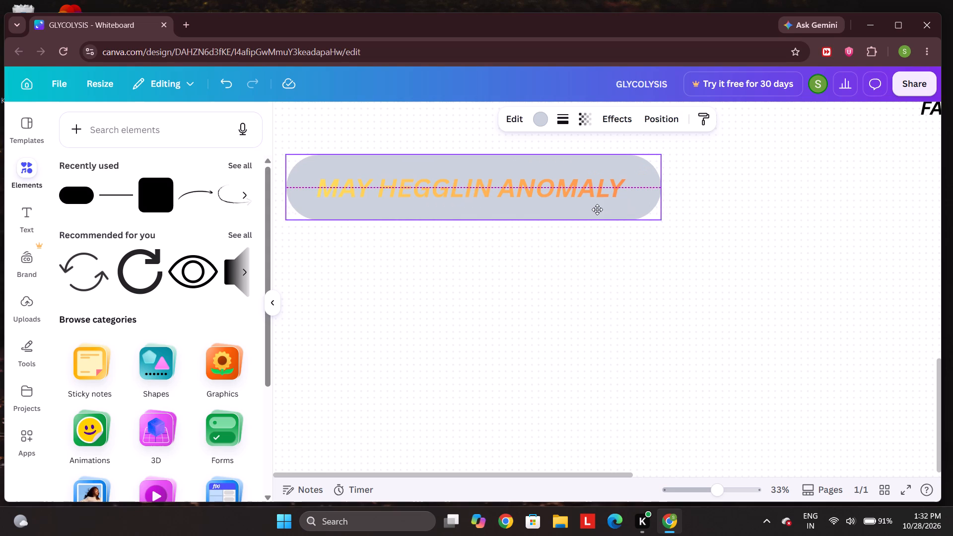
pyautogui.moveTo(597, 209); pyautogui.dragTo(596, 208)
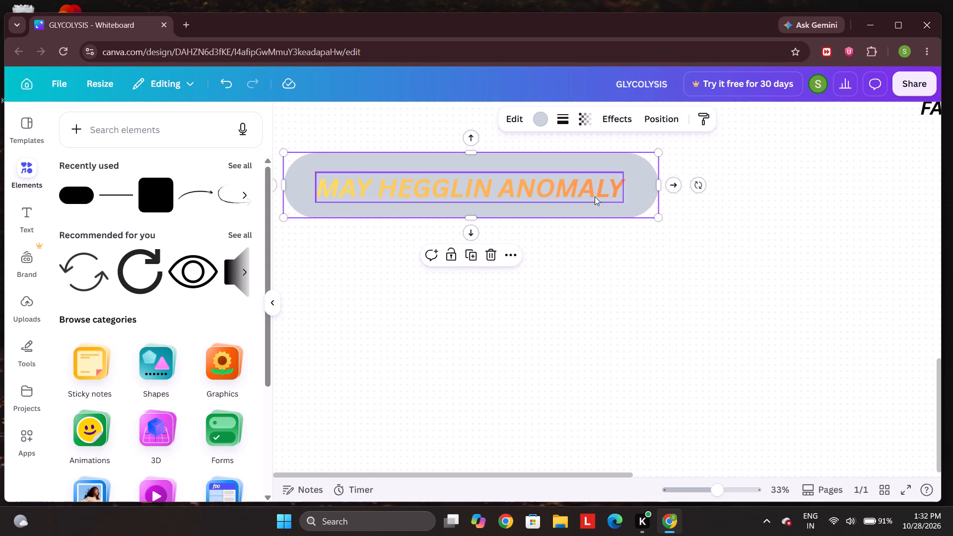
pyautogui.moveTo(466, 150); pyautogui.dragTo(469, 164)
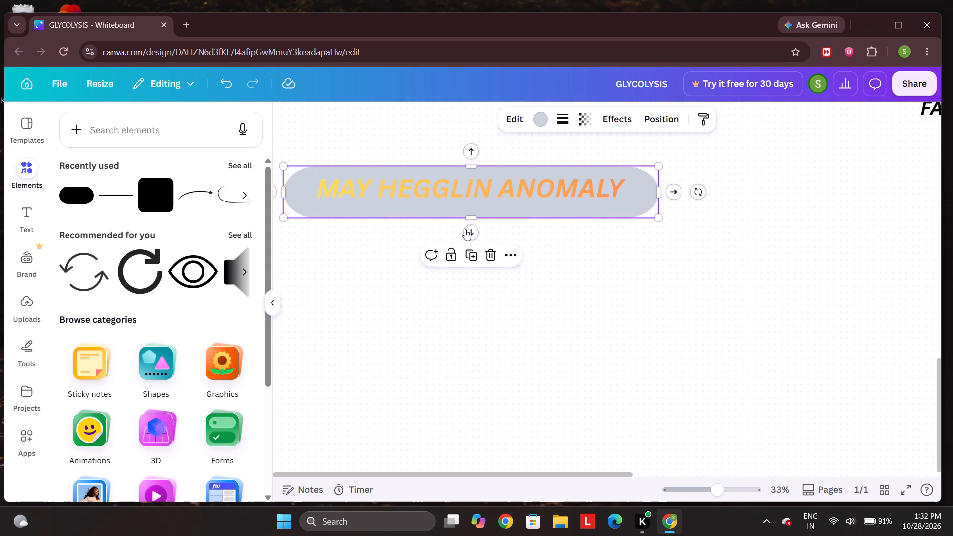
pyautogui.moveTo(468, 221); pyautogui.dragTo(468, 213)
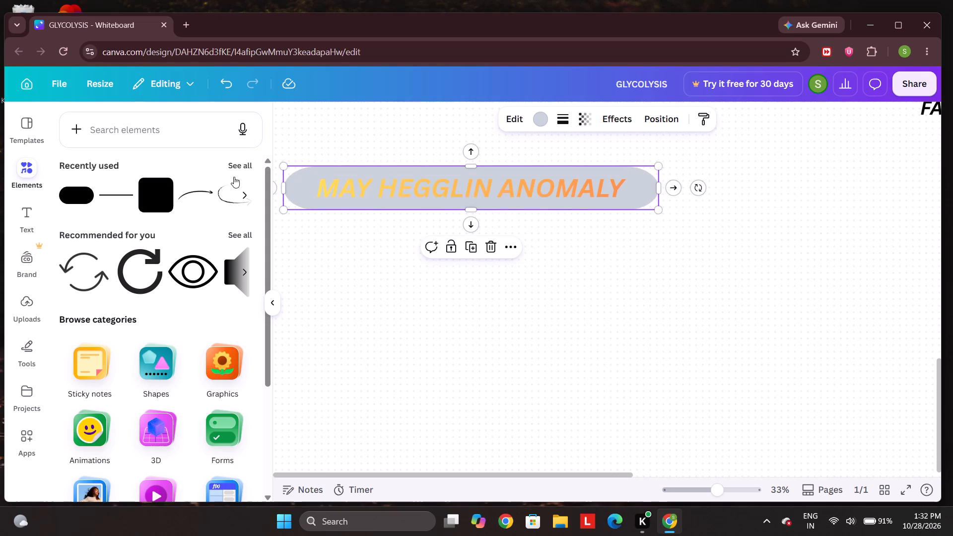
# Search the elements library for "heading banner".
pyautogui.click(142, 138)
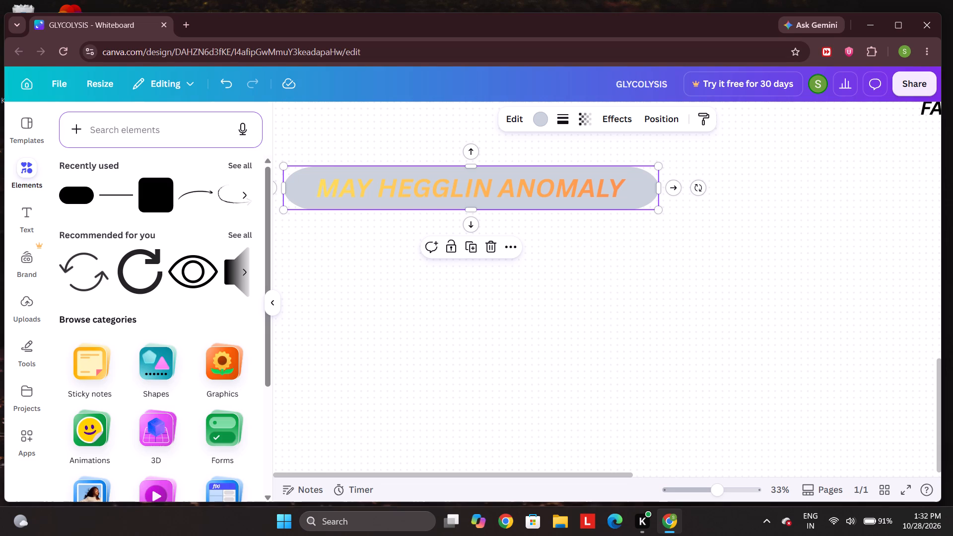
pyautogui.click(142, 135)
pyautogui.press('h')
pyautogui.write('EAD')
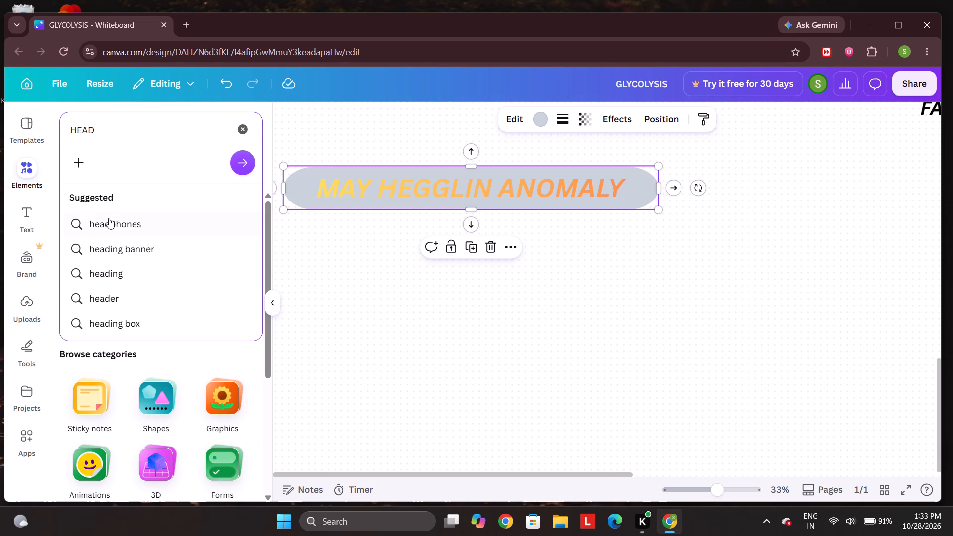
pyautogui.click(124, 250)
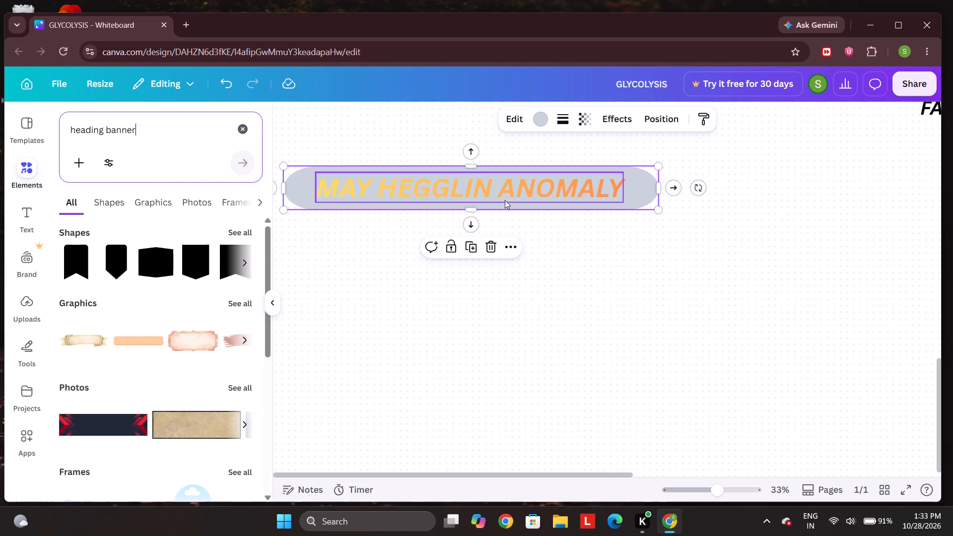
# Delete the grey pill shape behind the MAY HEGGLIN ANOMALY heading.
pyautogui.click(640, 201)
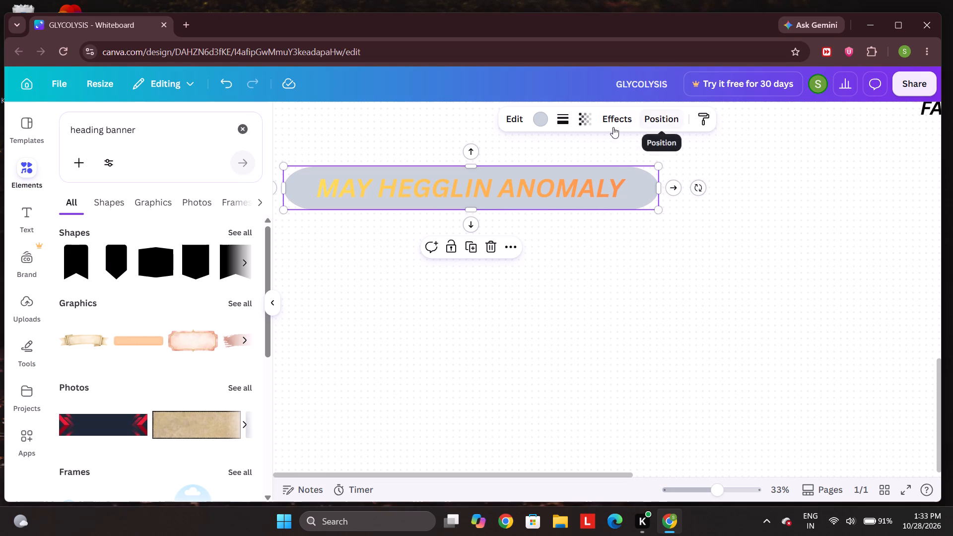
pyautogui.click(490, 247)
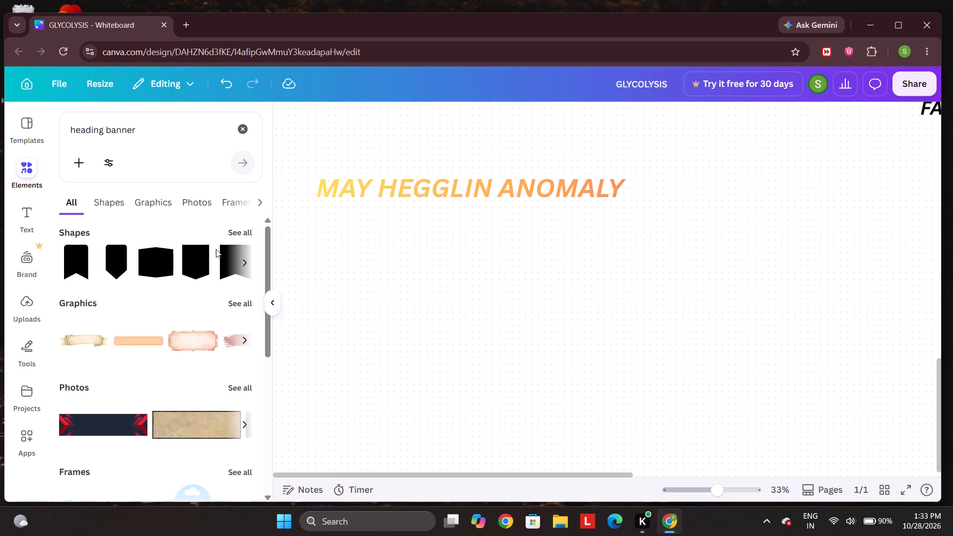
# Insert the black banner shape with a pointed bottom, enlarge it and rotate it horizontally so its tip points right.
pyautogui.hscroll(-3, 216, 249)
pyautogui.hscroll(1, 177, 260)
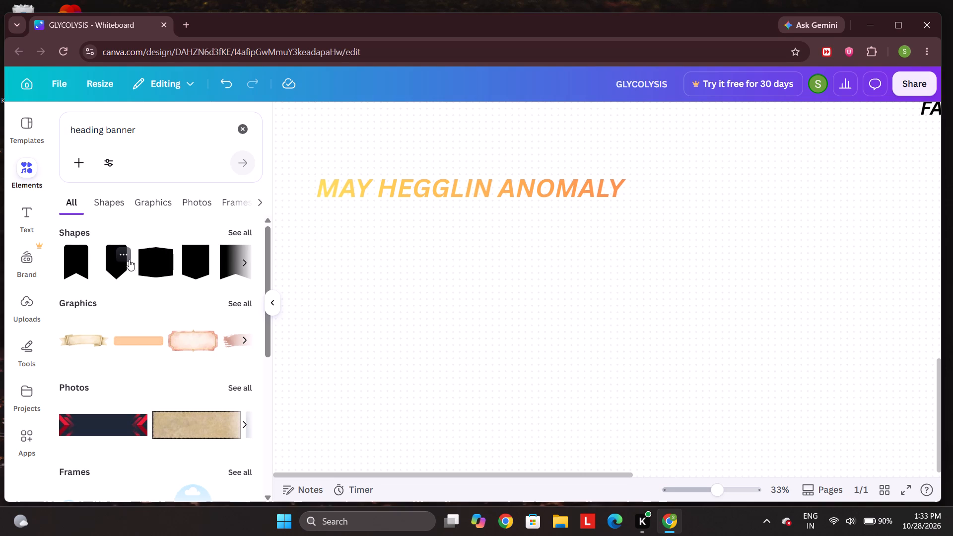
pyautogui.click(122, 260)
pyautogui.click(376, 278)
pyautogui.click(113, 265)
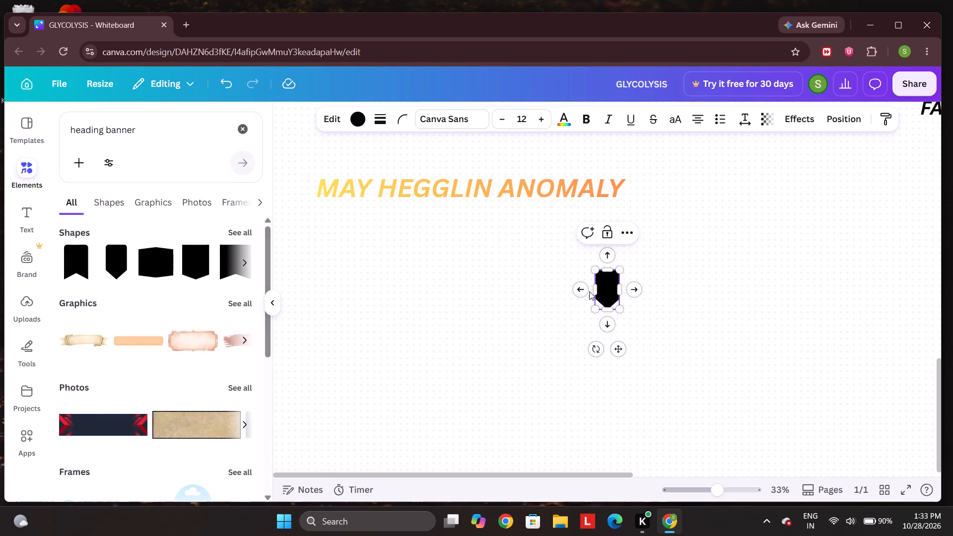
pyautogui.moveTo(605, 288); pyautogui.dragTo(321, 191)
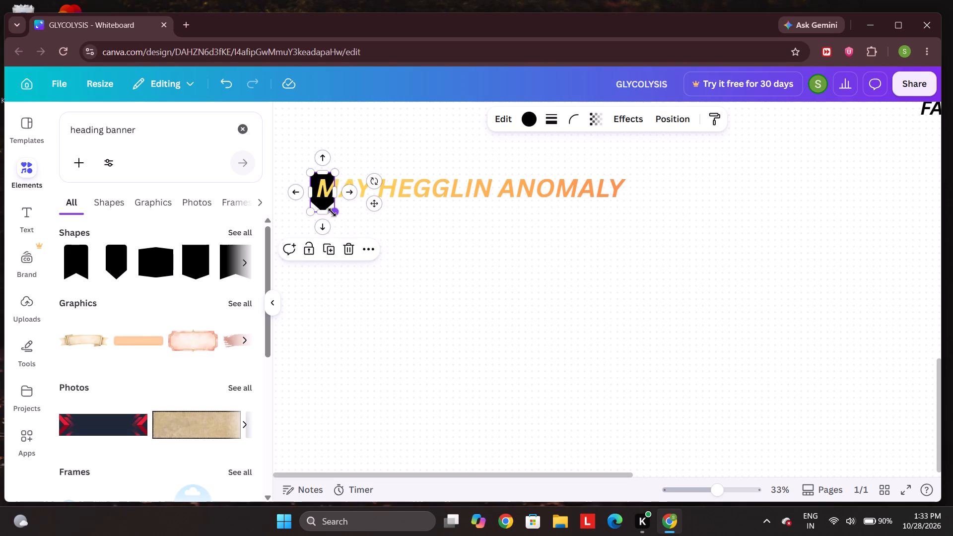
pyautogui.moveTo(332, 212); pyautogui.dragTo(413, 220)
pyautogui.moveTo(340, 217); pyautogui.dragTo(345, 250)
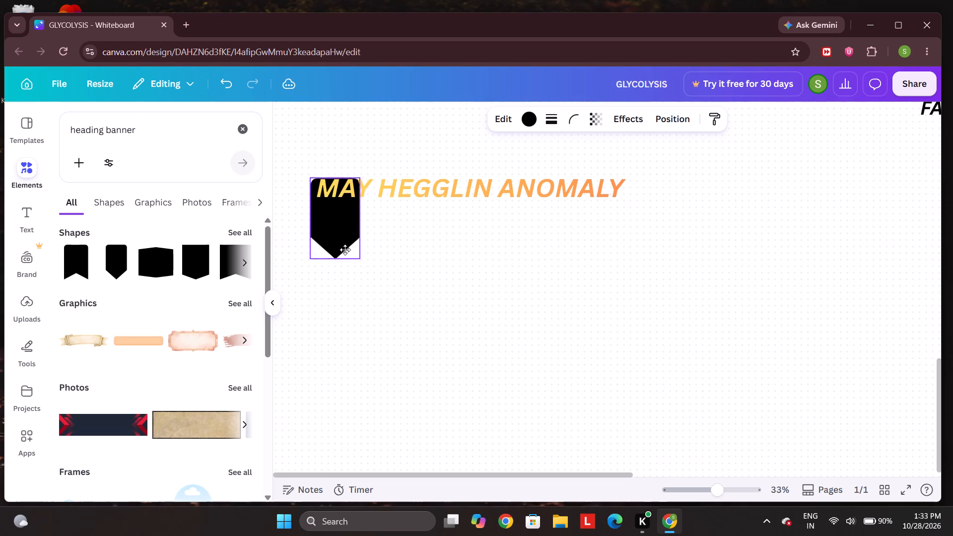
pyautogui.moveTo(345, 250); pyautogui.dragTo(350, 259)
pyautogui.moveTo(342, 331); pyautogui.dragTo(437, 256)
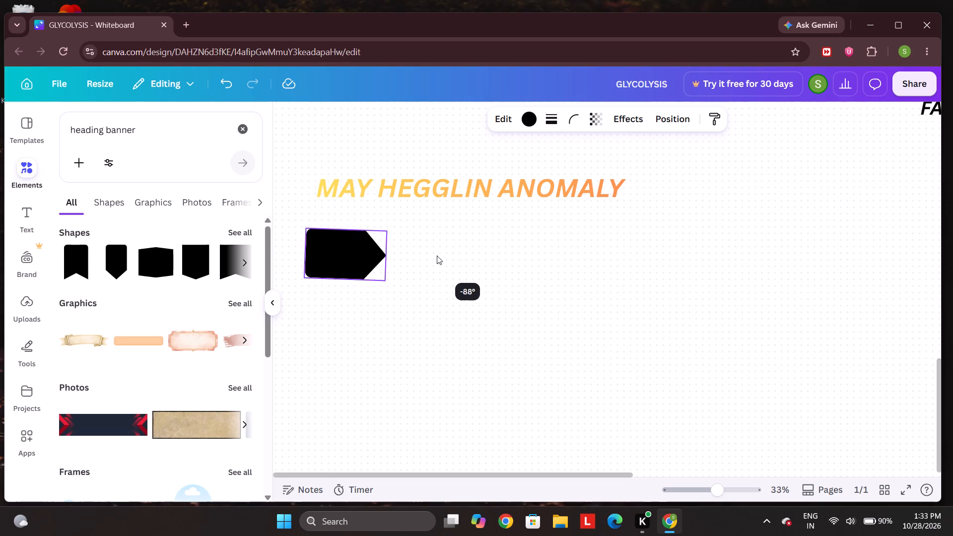
pyautogui.moveTo(437, 256); pyautogui.dragTo(437, 258)
# Place the black banner behind the MAY HEGGLIN ANOMALY heading, stretching it past the last letter and trimming its height to the text box.
pyautogui.moveTo(349, 256); pyautogui.dragTo(360, 194)
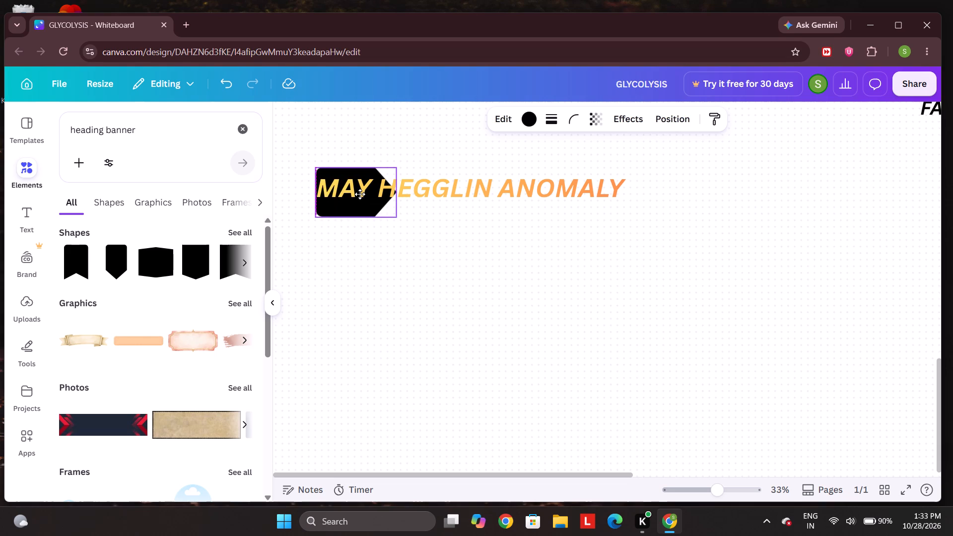
pyautogui.moveTo(360, 194); pyautogui.dragTo(356, 190)
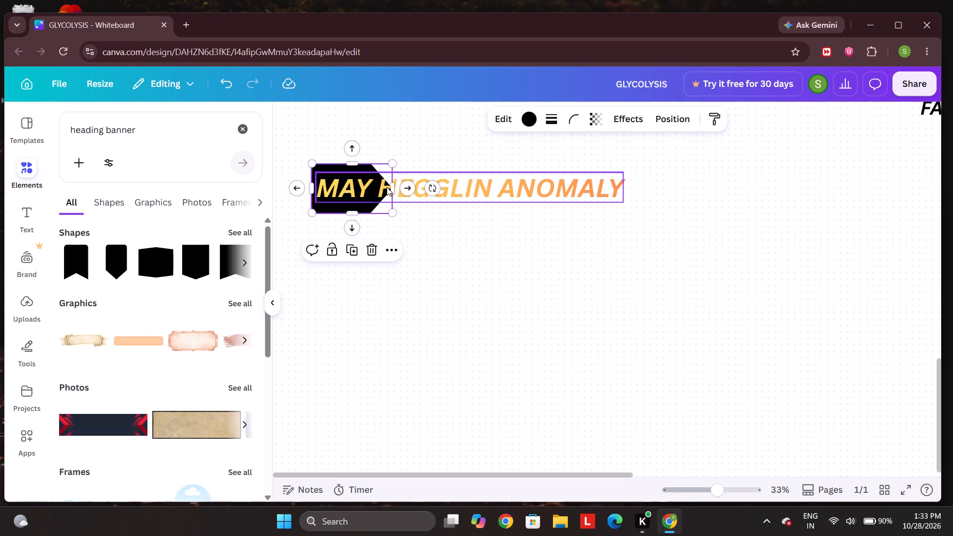
pyautogui.moveTo(391, 187); pyautogui.dragTo(629, 188)
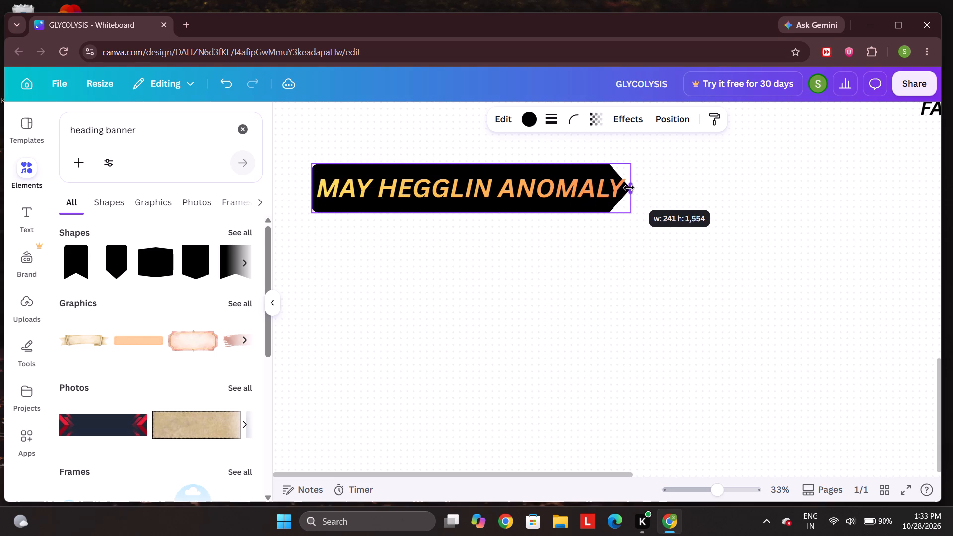
pyautogui.moveTo(629, 188); pyautogui.dragTo(637, 188)
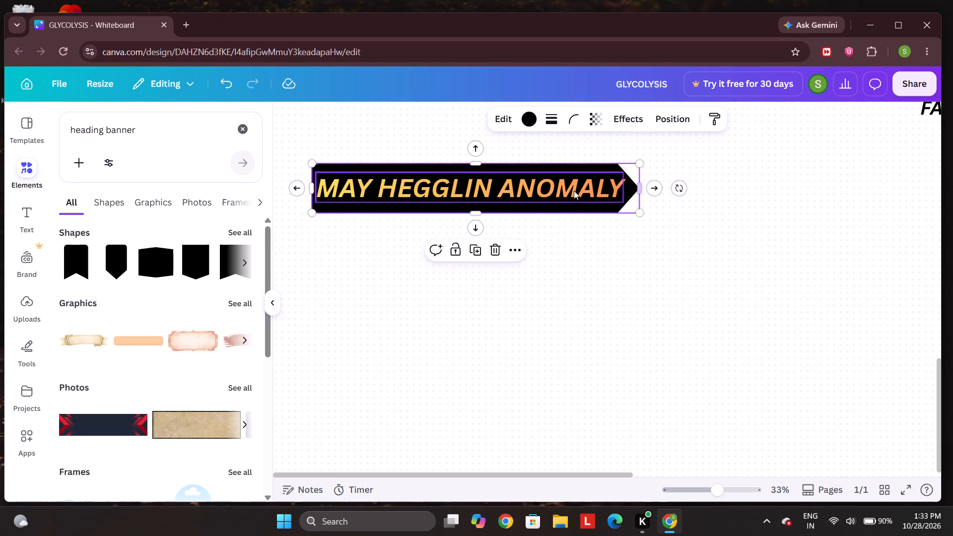
pyautogui.moveTo(621, 213); pyautogui.dragTo(621, 208)
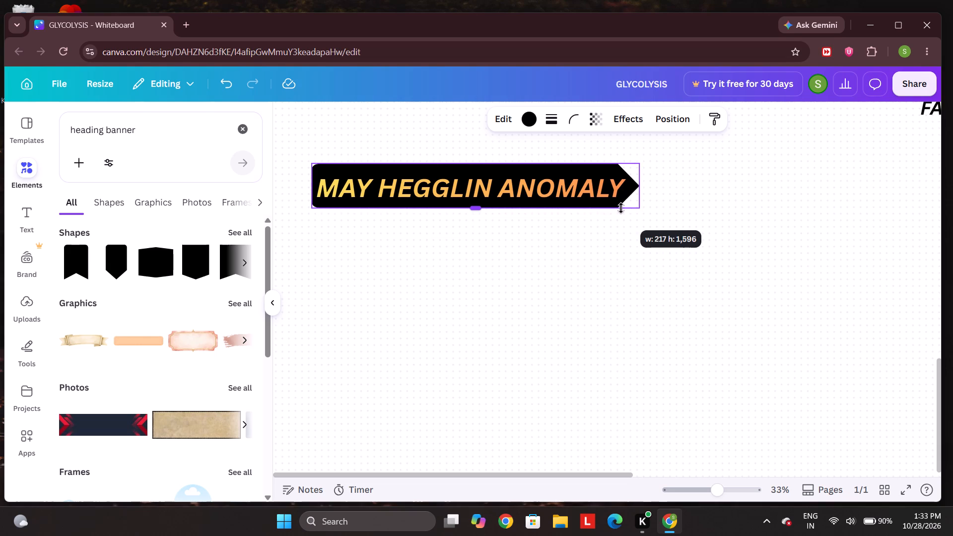
pyautogui.moveTo(621, 208); pyautogui.dragTo(620, 205)
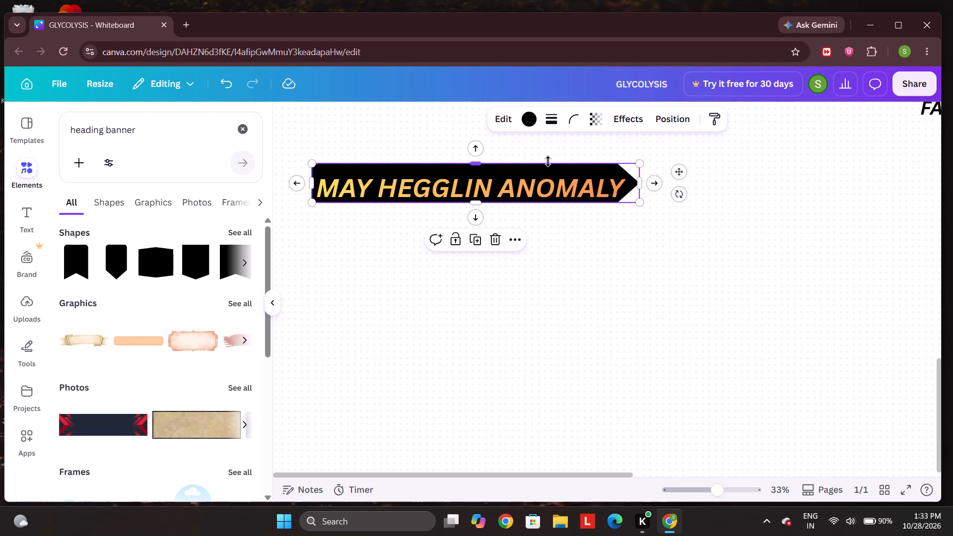
pyautogui.moveTo(548, 161); pyautogui.dragTo(549, 168)
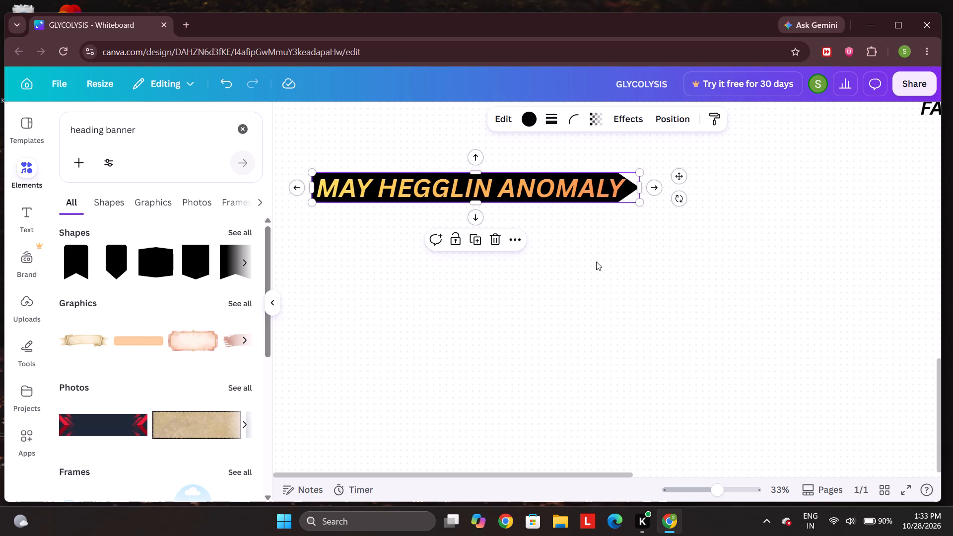
pyautogui.click(596, 262)
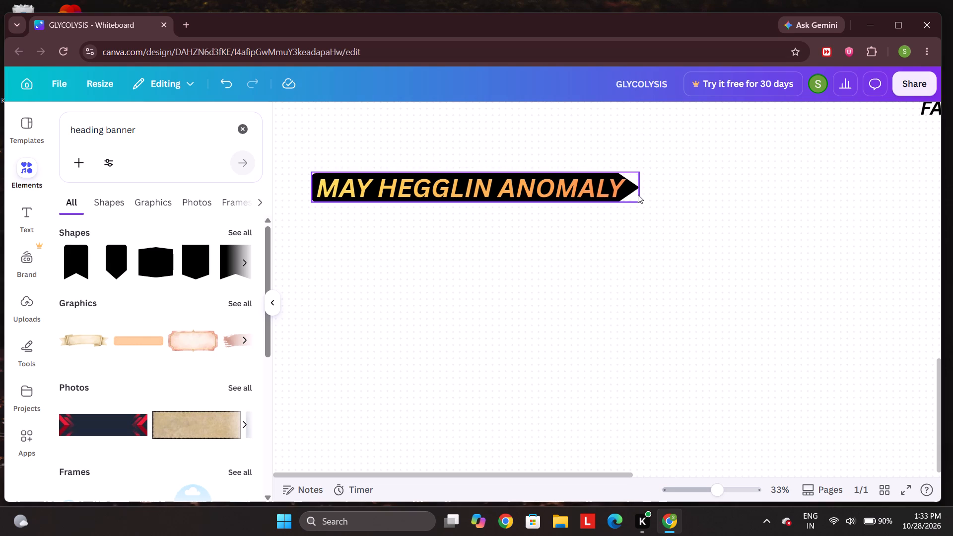
# Try the Drop and Glow effects on the heading text, settling on the Echo effect.
pyautogui.click(615, 195)
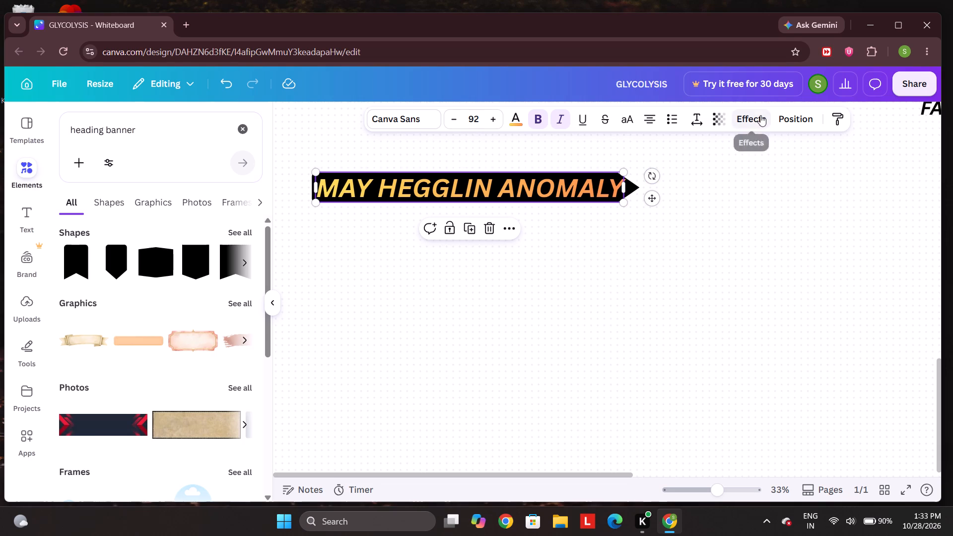
pyautogui.click(760, 115)
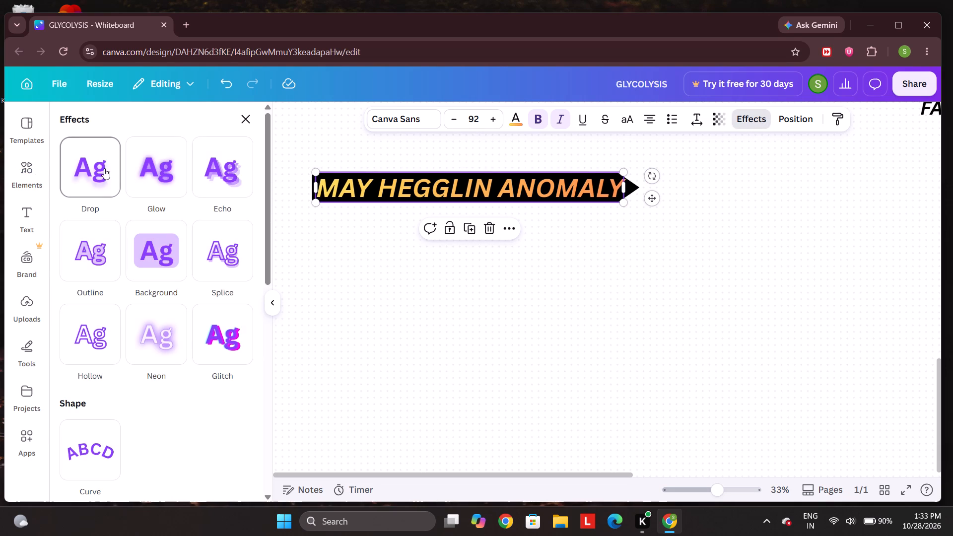
pyautogui.click(104, 168)
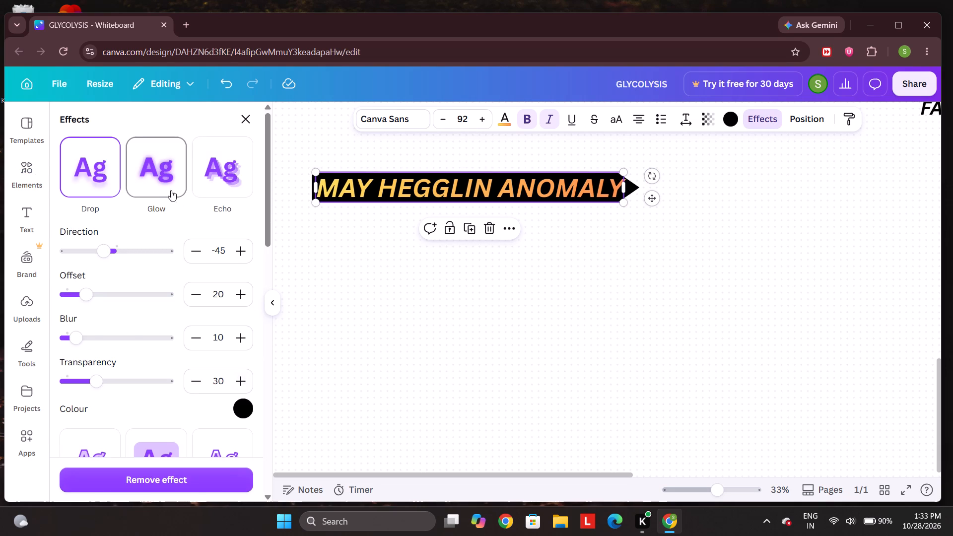
pyautogui.click(167, 179)
pyautogui.click(215, 165)
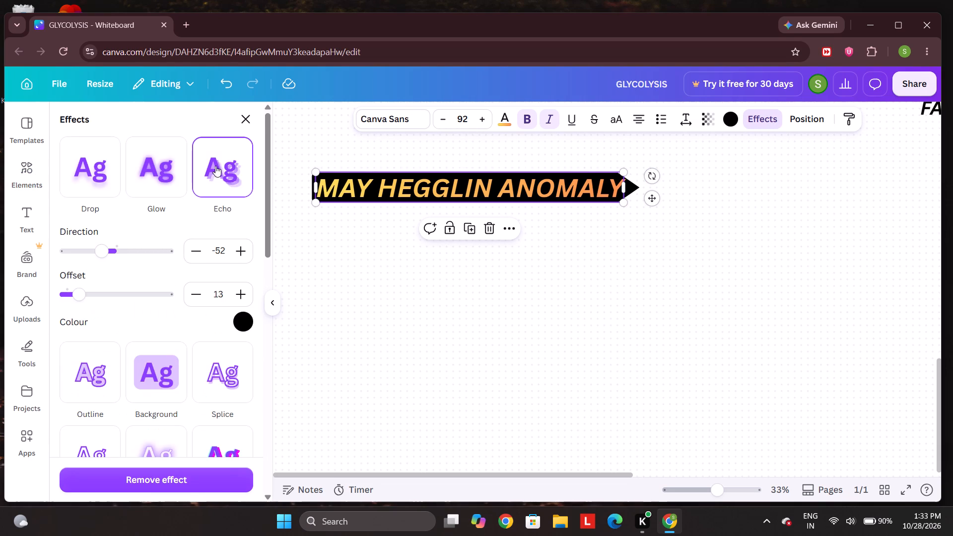
pyautogui.click(340, 280)
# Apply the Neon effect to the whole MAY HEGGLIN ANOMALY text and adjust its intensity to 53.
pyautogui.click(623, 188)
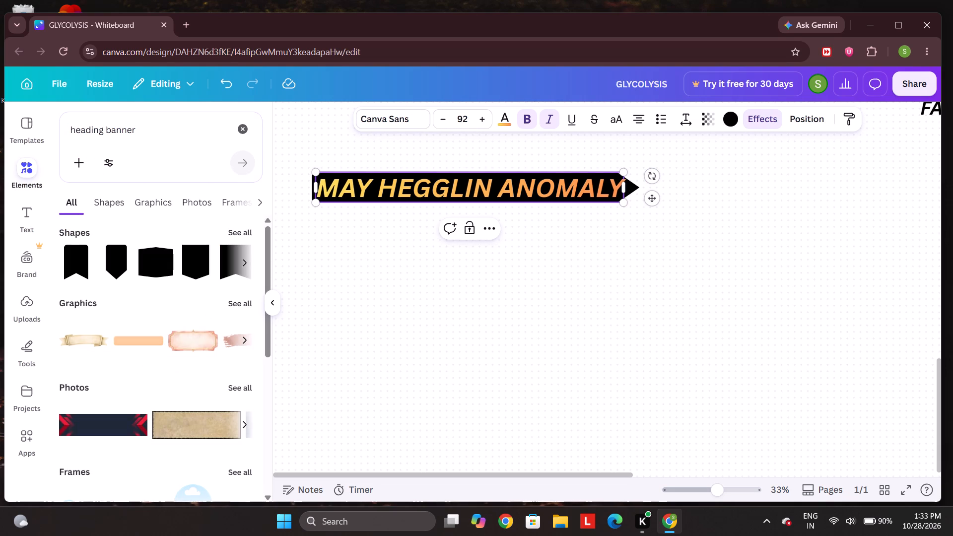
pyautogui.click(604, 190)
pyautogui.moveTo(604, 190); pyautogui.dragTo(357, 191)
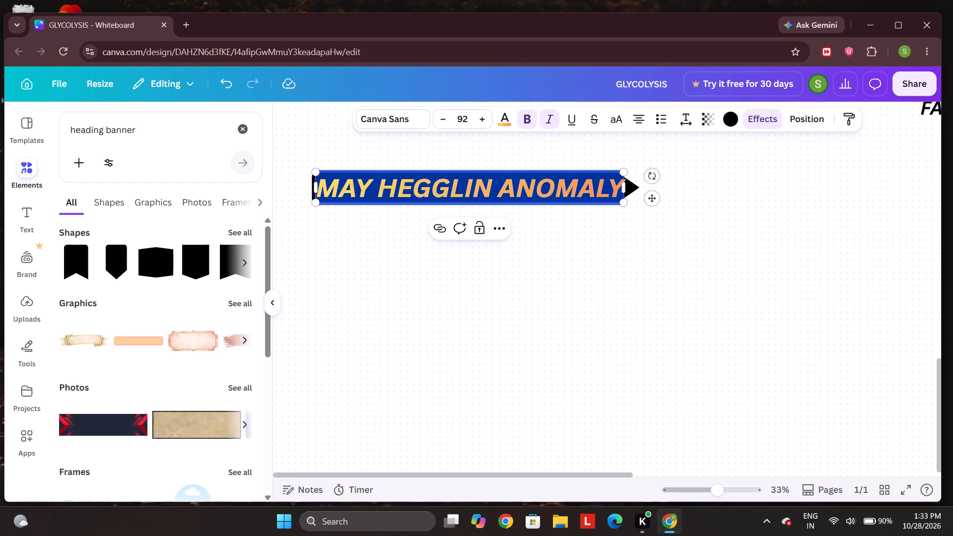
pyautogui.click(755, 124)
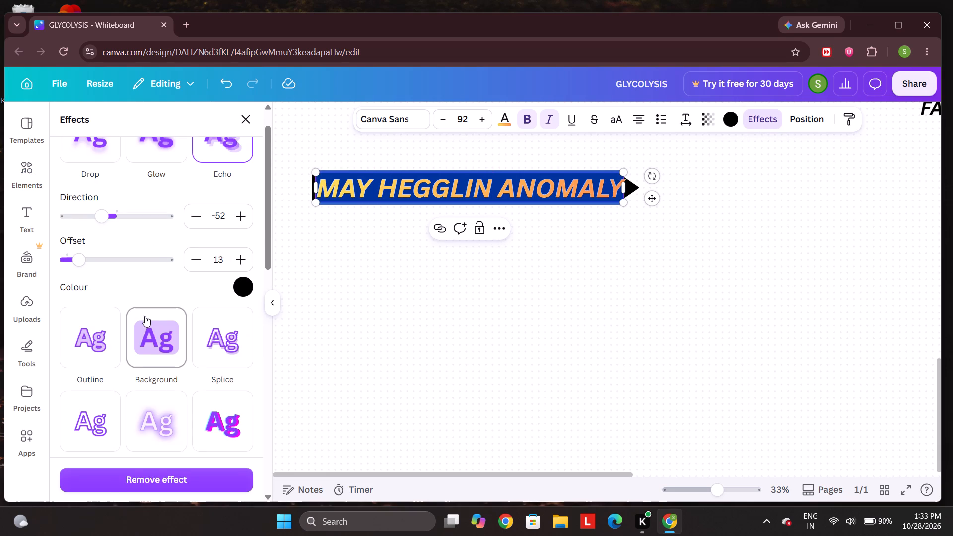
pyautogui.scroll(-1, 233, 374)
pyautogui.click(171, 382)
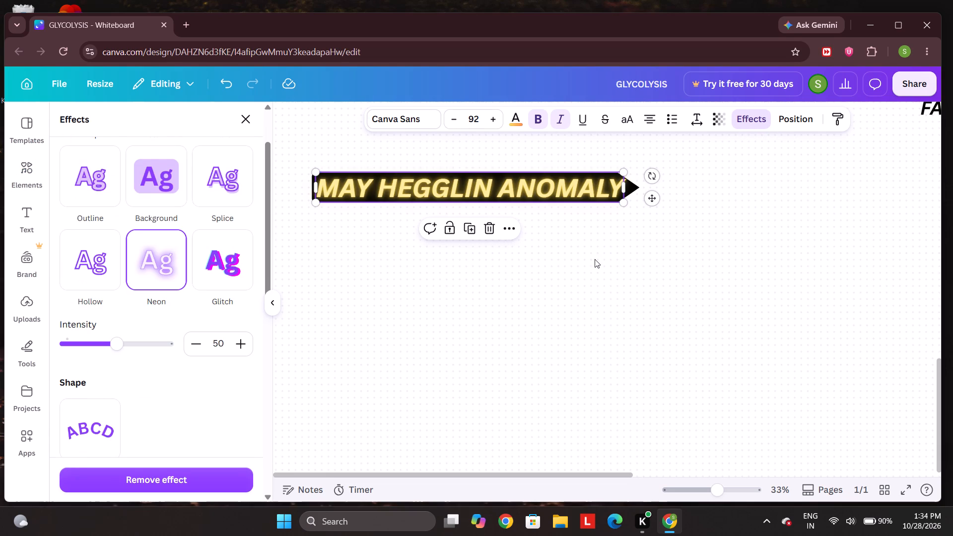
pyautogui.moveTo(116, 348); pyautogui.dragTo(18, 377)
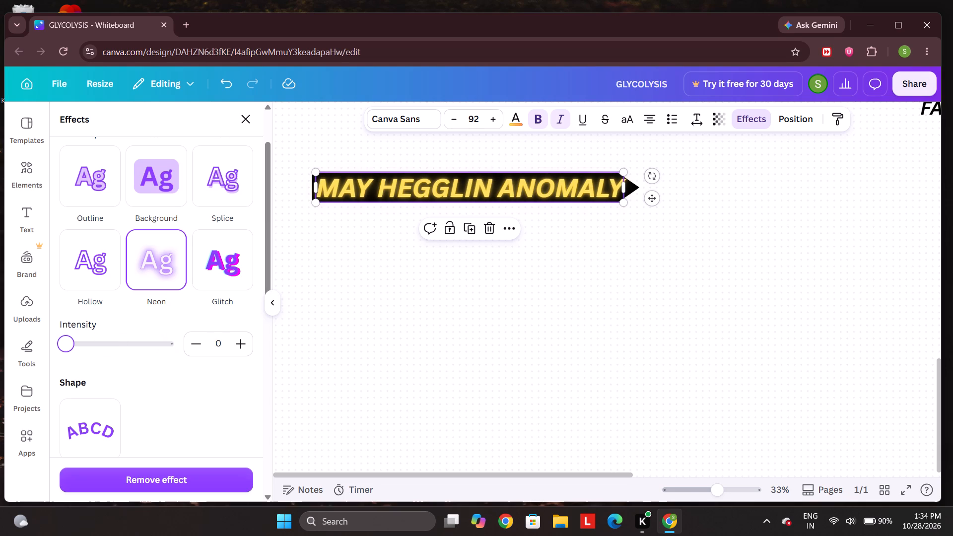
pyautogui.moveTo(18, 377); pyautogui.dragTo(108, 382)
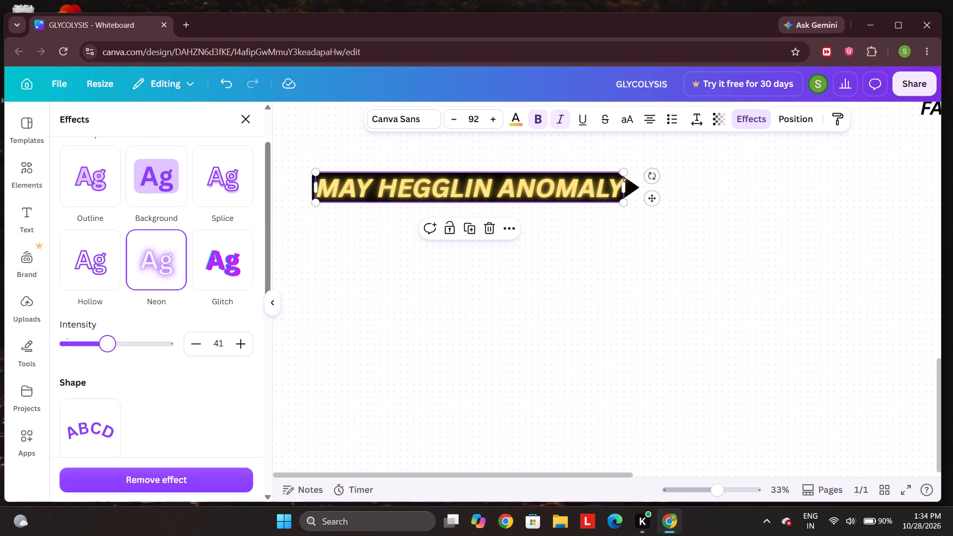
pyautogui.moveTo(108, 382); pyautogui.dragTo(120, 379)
# Try the TV Static, Neon Lights, 70s, Graffiti and Aerobics effects on the heading text, settling on the Bubble effect.
pyautogui.scroll(-1, 123, 382)
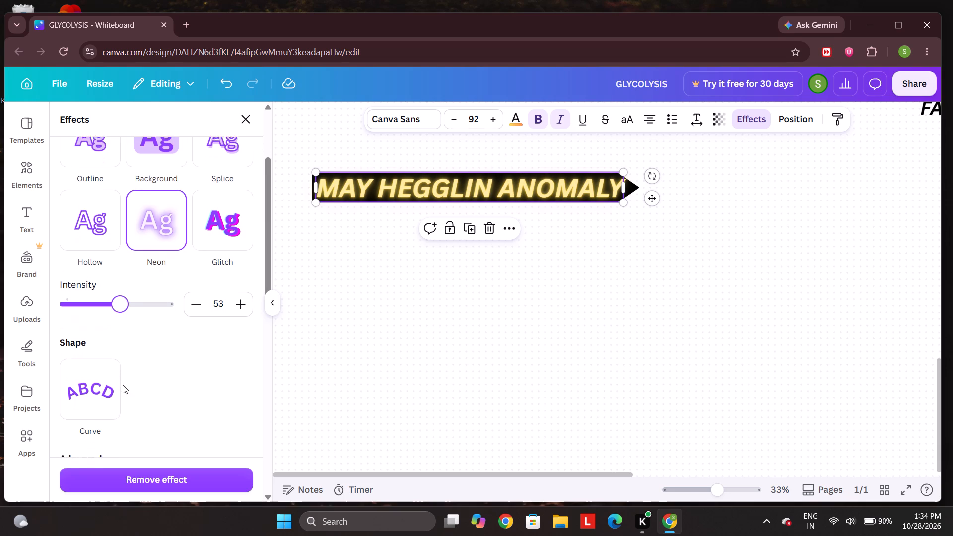
pyautogui.scroll(-1, 123, 385)
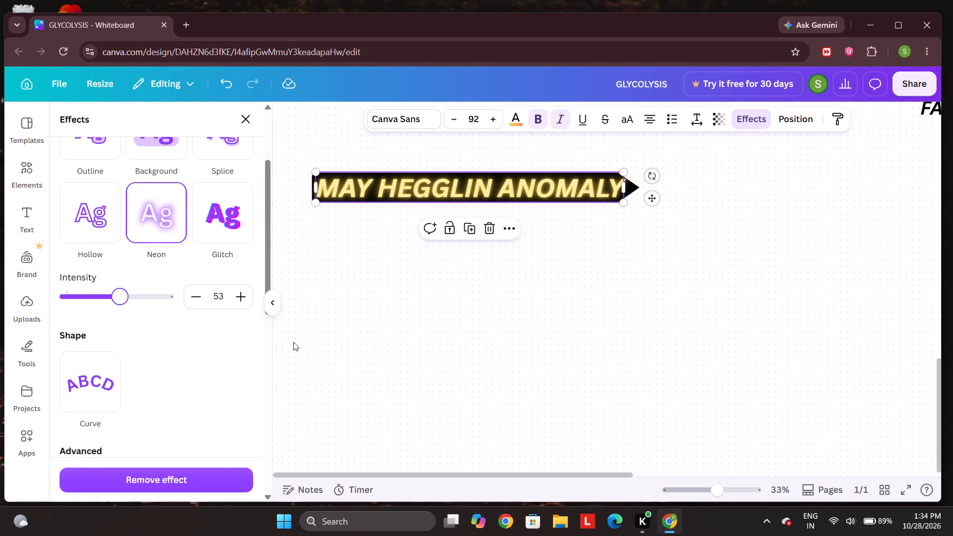
pyautogui.scroll(-2, 259, 359)
pyautogui.scroll(-1, 218, 359)
pyautogui.scroll(-1, 197, 320)
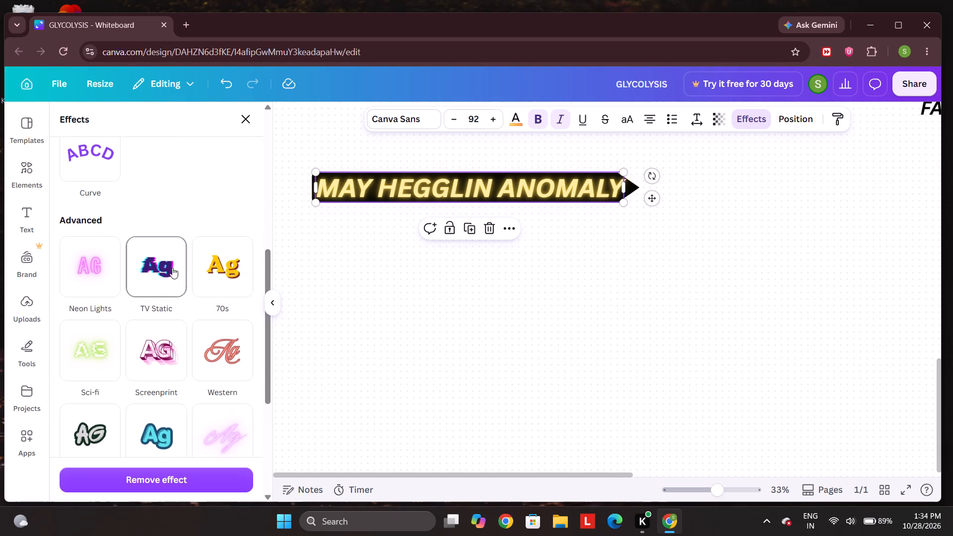
pyautogui.click(172, 268)
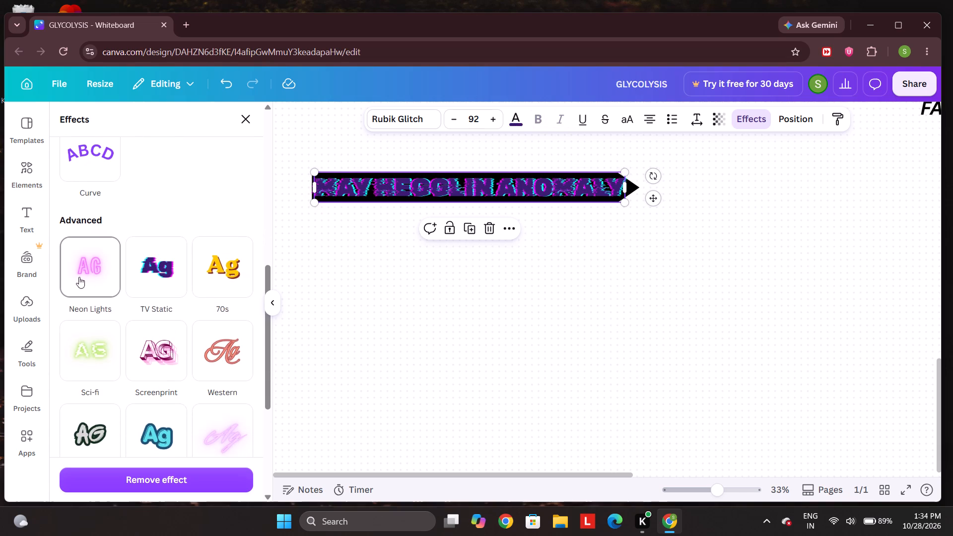
pyautogui.click(70, 277)
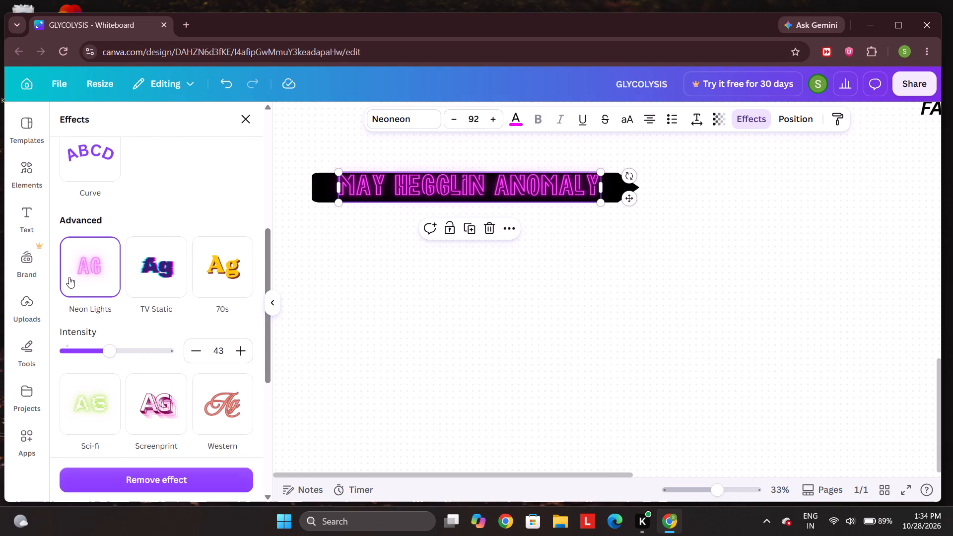
pyautogui.click(216, 263)
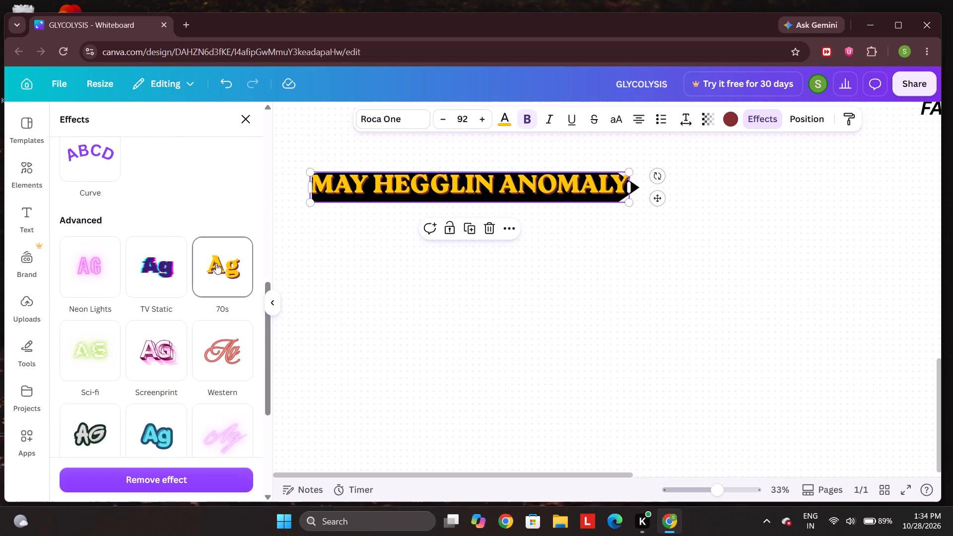
pyautogui.scroll(-1, 202, 270)
pyautogui.click(106, 381)
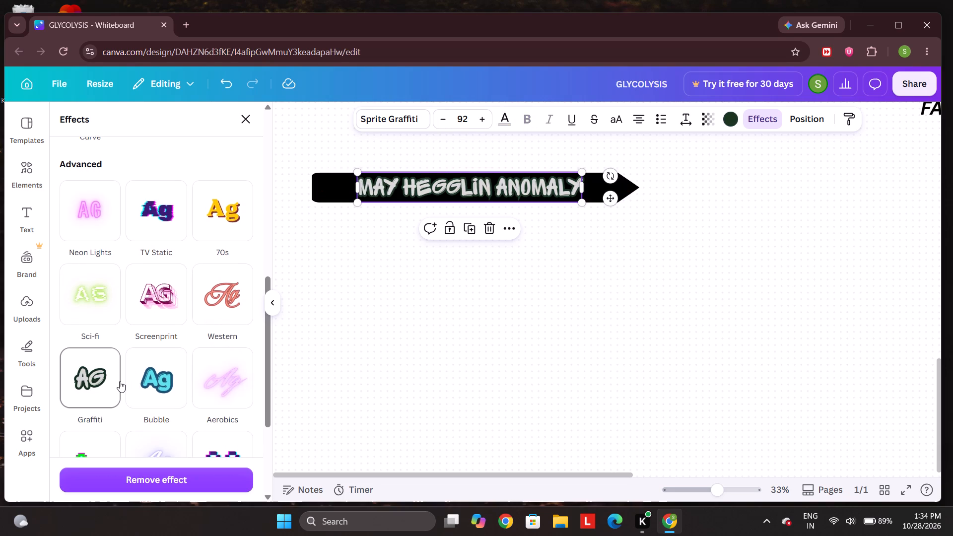
pyautogui.click(213, 382)
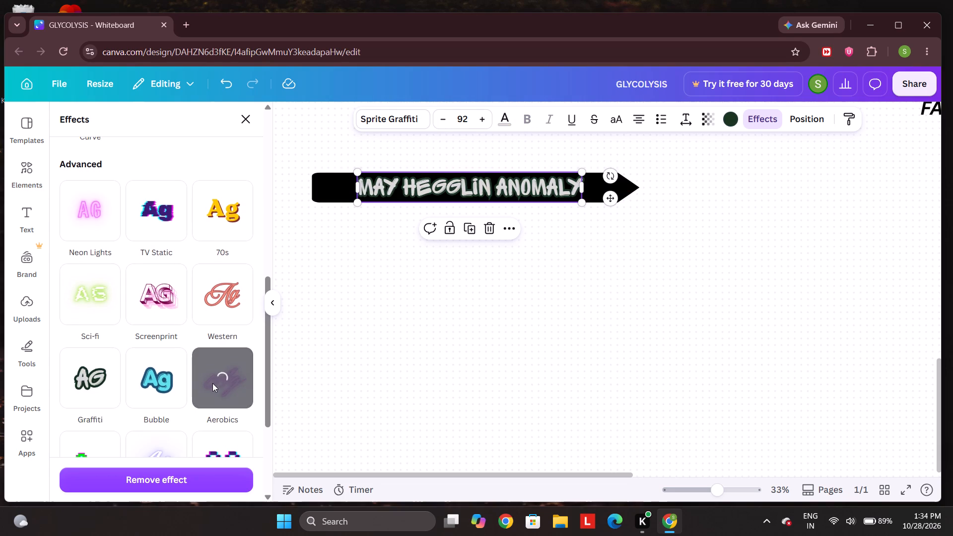
pyautogui.click(146, 390)
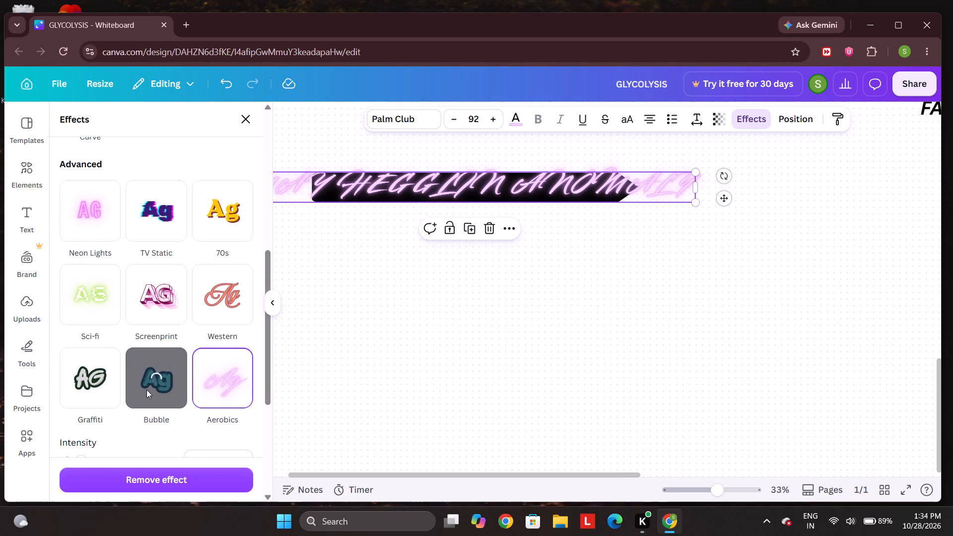
pyautogui.scroll(-1, 146, 390)
pyautogui.click(526, 294)
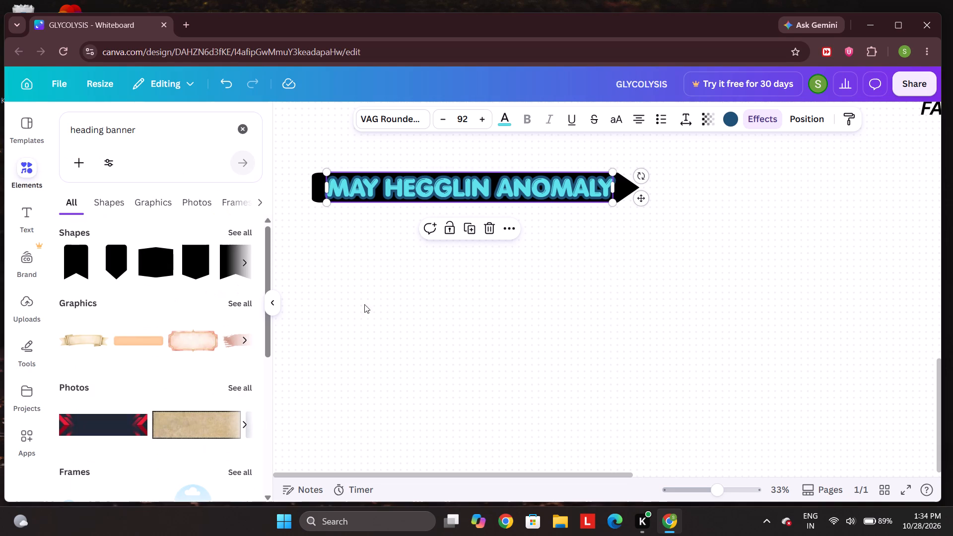
pyautogui.click(628, 259)
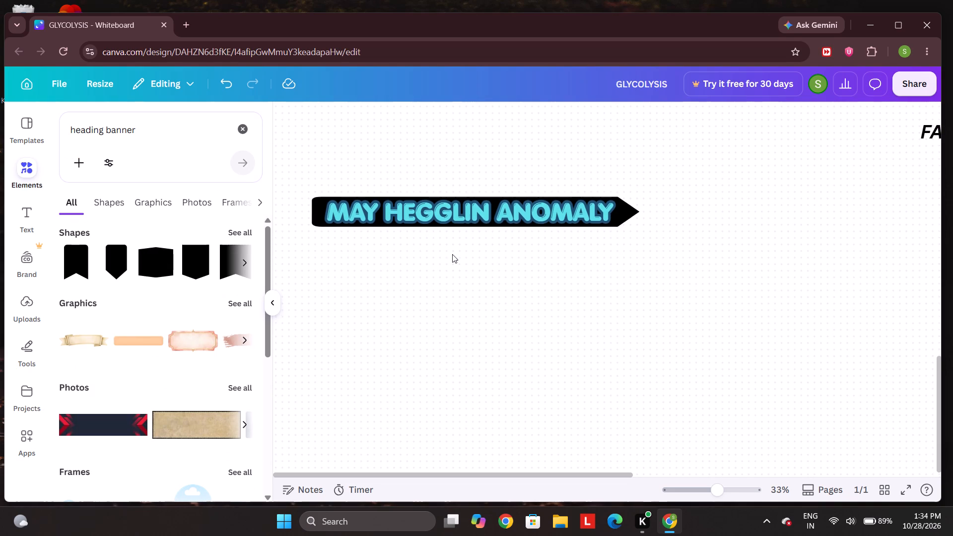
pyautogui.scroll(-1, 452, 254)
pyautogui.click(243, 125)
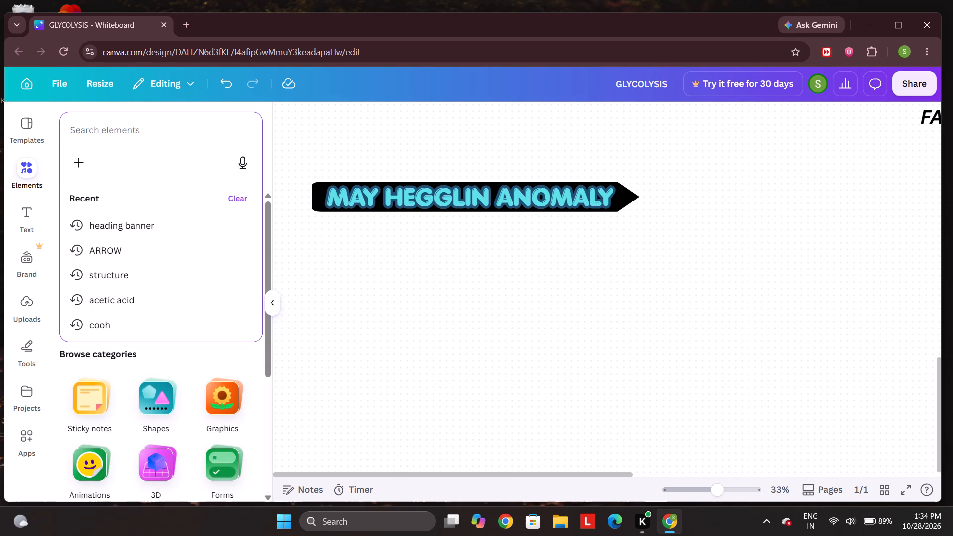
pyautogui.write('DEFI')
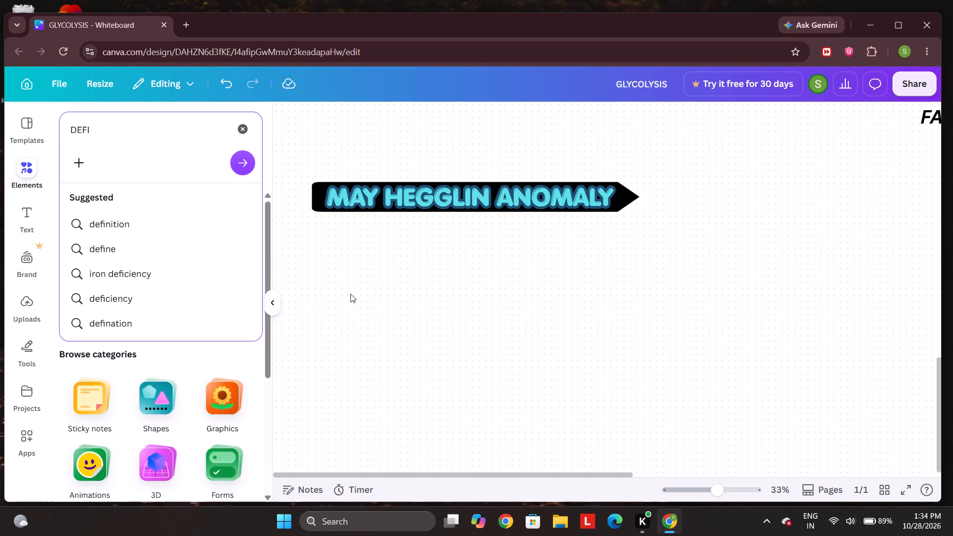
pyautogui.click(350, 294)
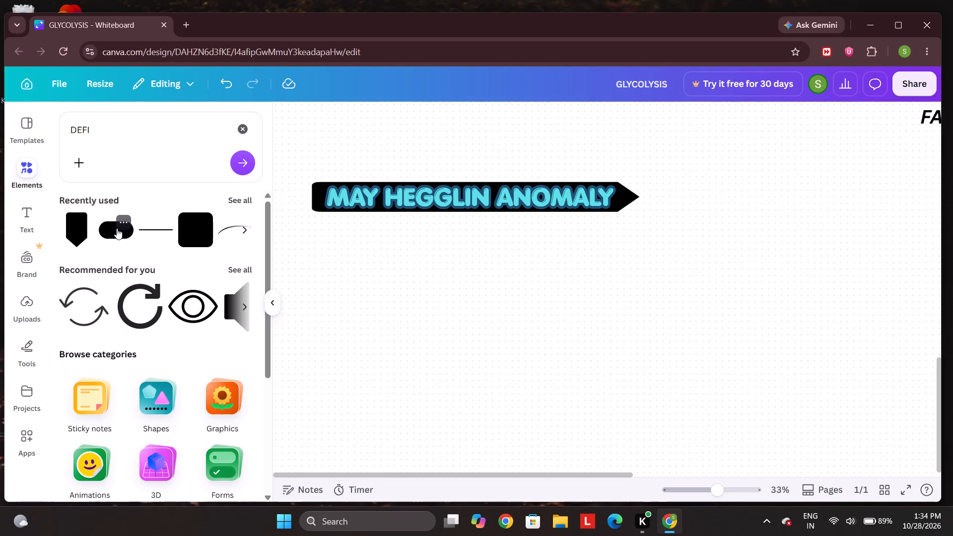
# Search the elements for "heading banner" again and place another black pointed-bottom banner just below the start of the heading banner.
pyautogui.click(244, 125)
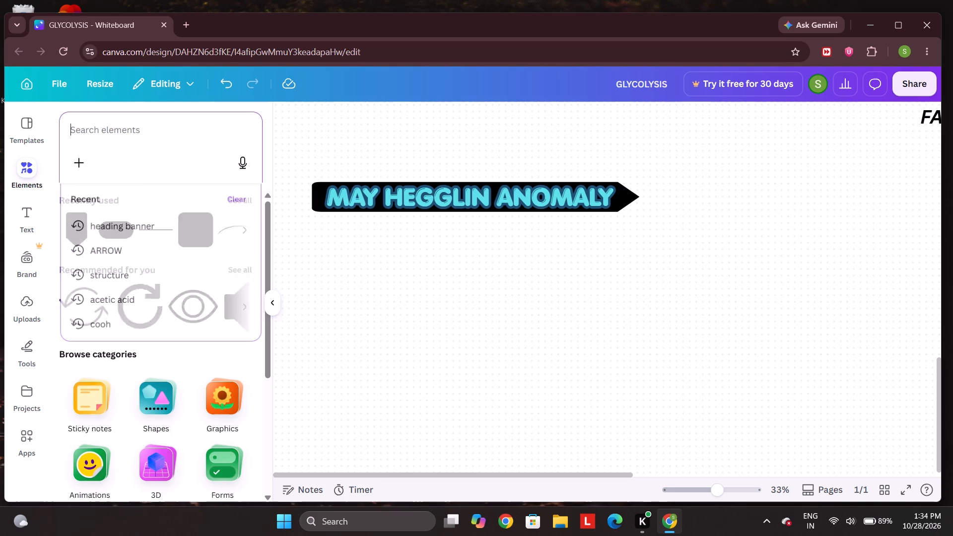
pyautogui.click(146, 224)
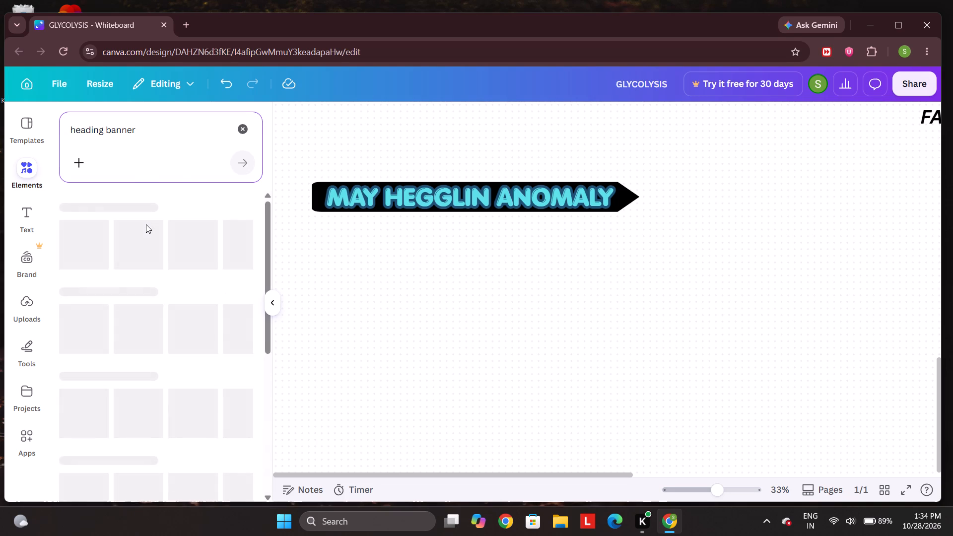
pyautogui.hscroll(-1, 208, 268)
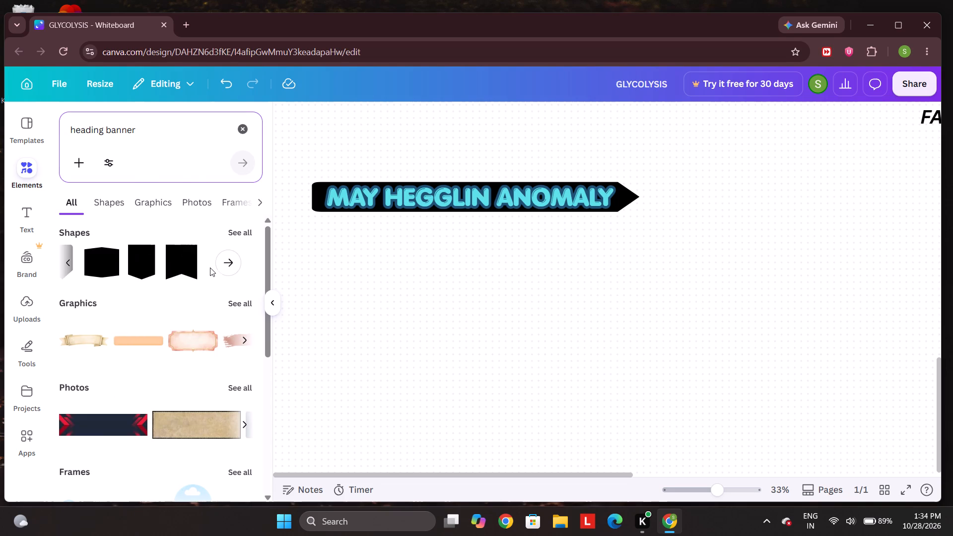
pyautogui.hscroll(-1, 210, 268)
pyautogui.hscroll(2, 210, 268)
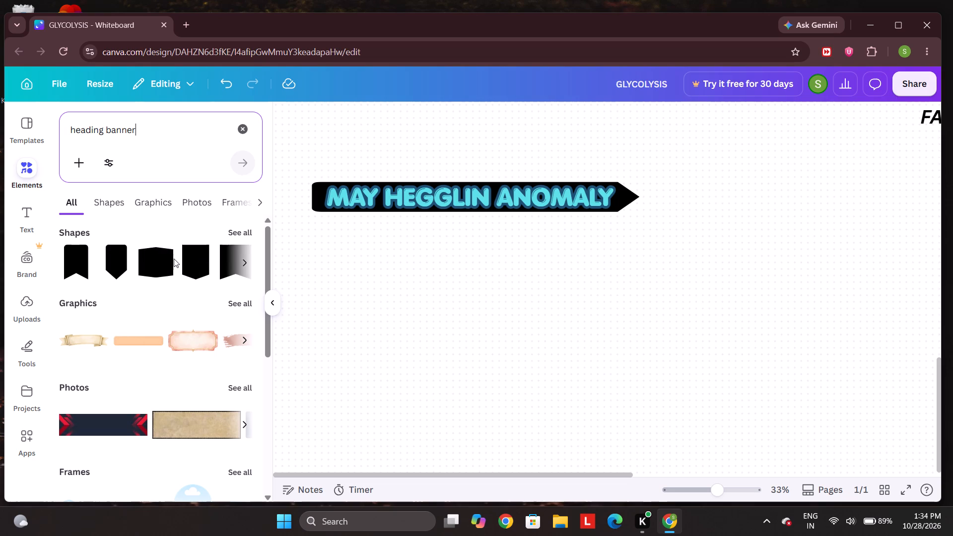
pyautogui.hscroll(1, 111, 227)
pyautogui.click(110, 266)
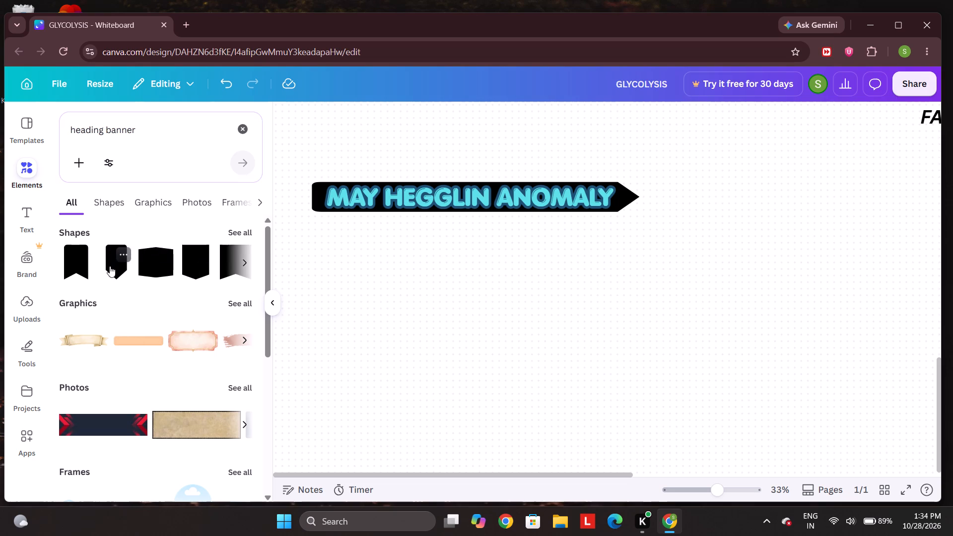
pyautogui.moveTo(606, 295); pyautogui.dragTo(338, 250)
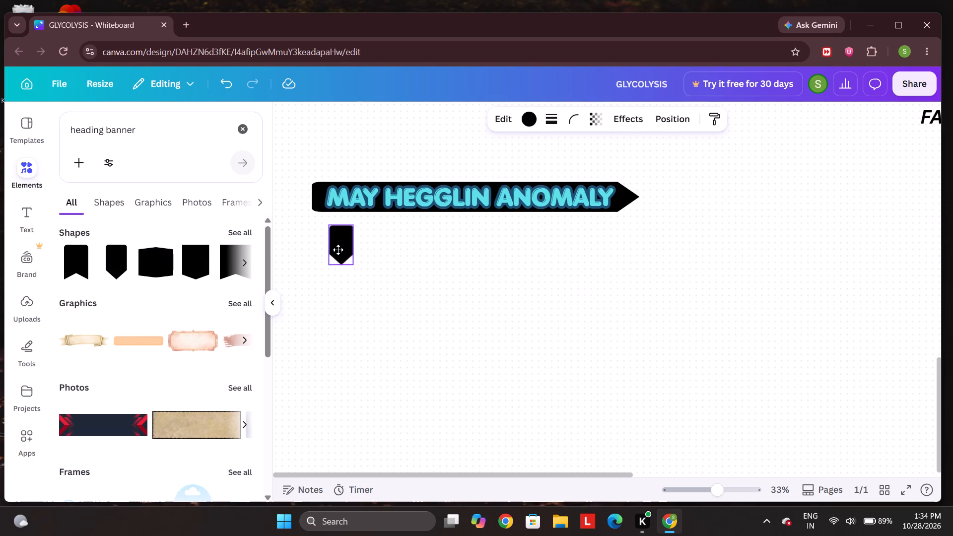
pyautogui.moveTo(338, 250); pyautogui.dragTo(324, 248)
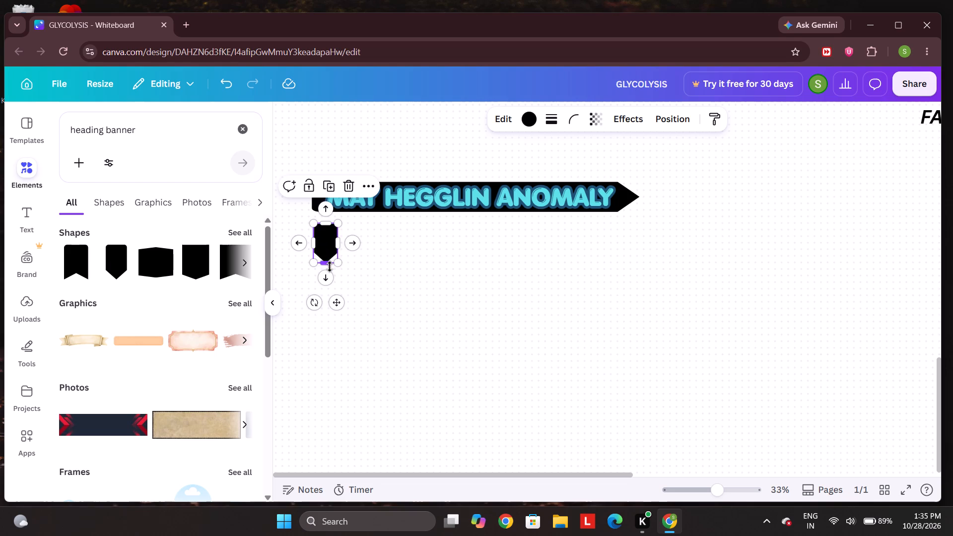
# Shorten the new banner, rotate it horizontally with its tip pointing right, and stretch it to slightly under half the heading banner's length.
pyautogui.moveTo(325, 264); pyautogui.dragTo(392, 249)
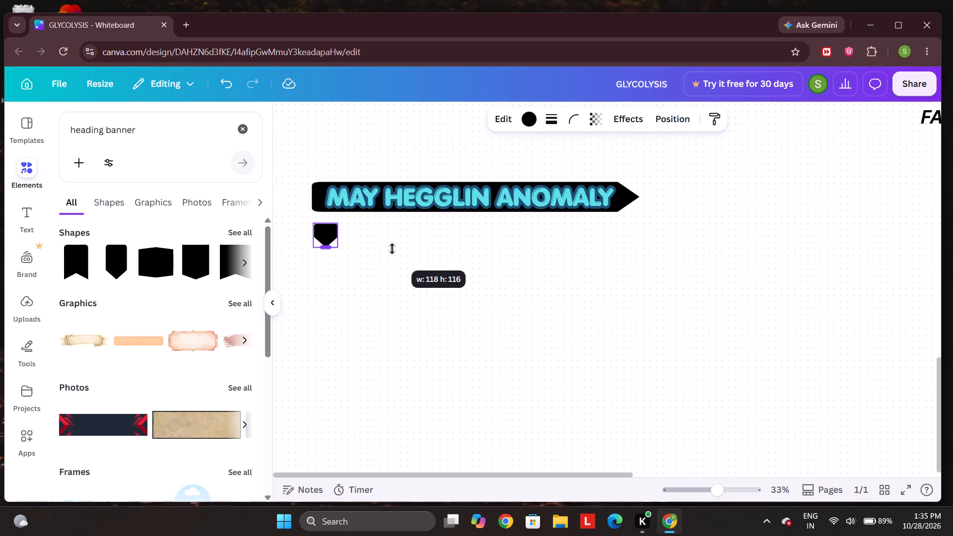
pyautogui.moveTo(392, 249); pyautogui.dragTo(391, 253)
pyautogui.moveTo(320, 289); pyautogui.dragTo(409, 263)
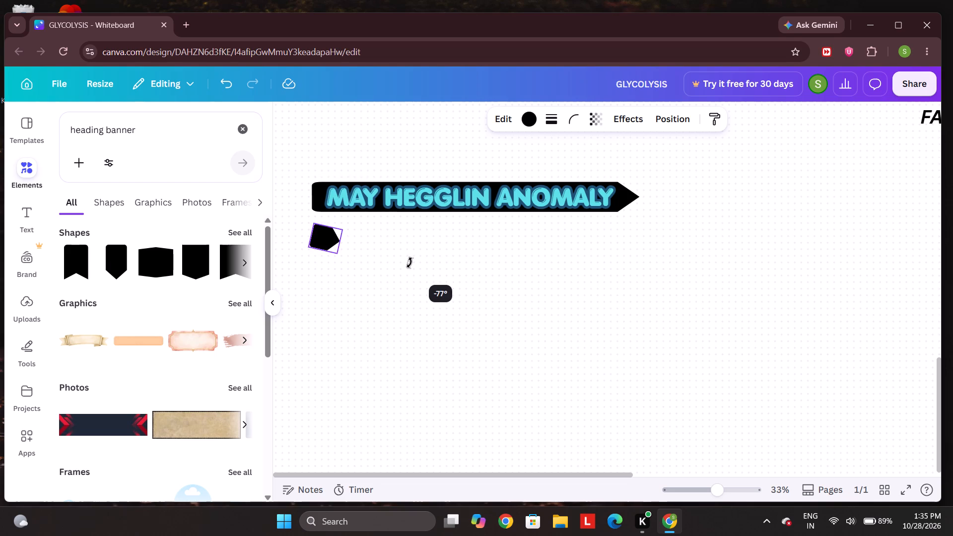
pyautogui.moveTo(409, 263); pyautogui.dragTo(421, 239)
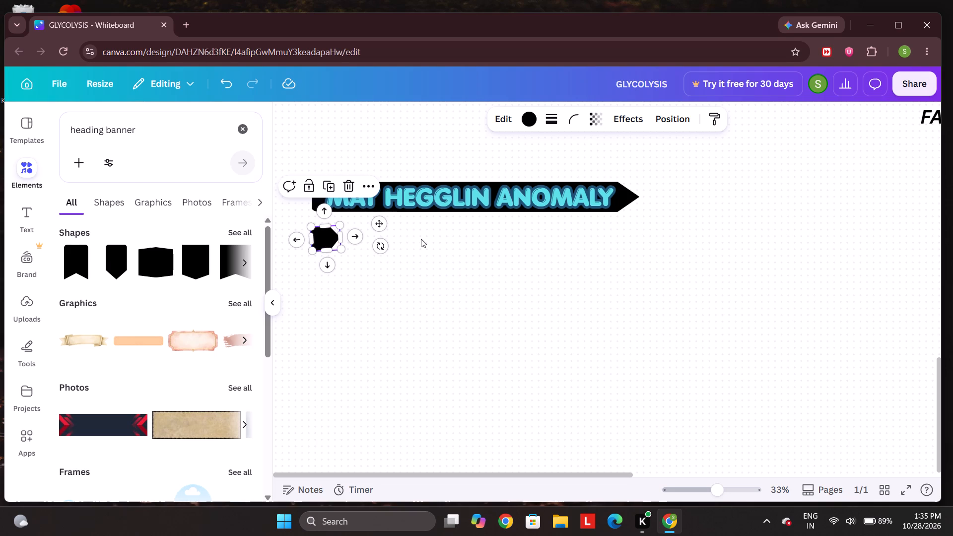
pyautogui.click(377, 247)
pyautogui.moveTo(340, 239); pyautogui.dragTo(342, 239)
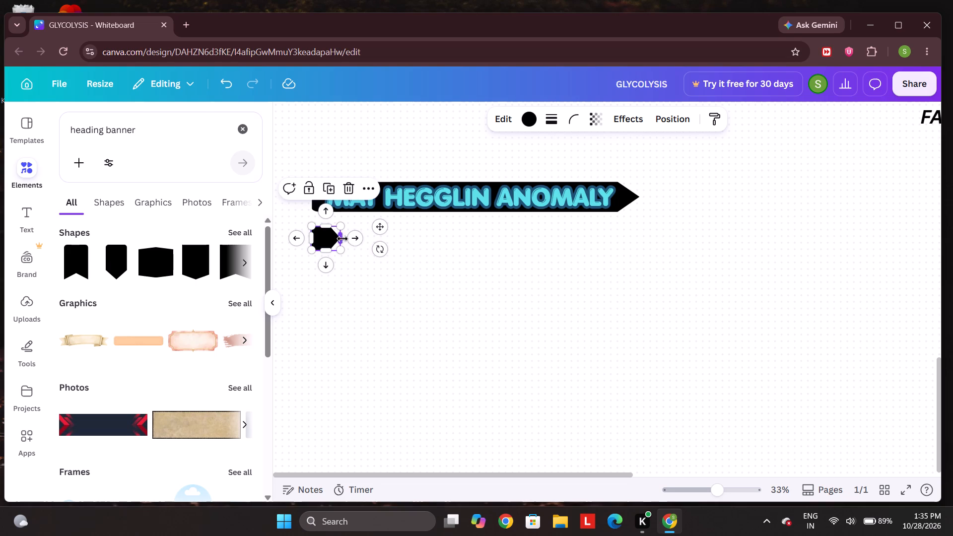
pyautogui.moveTo(342, 239); pyautogui.dragTo(455, 243)
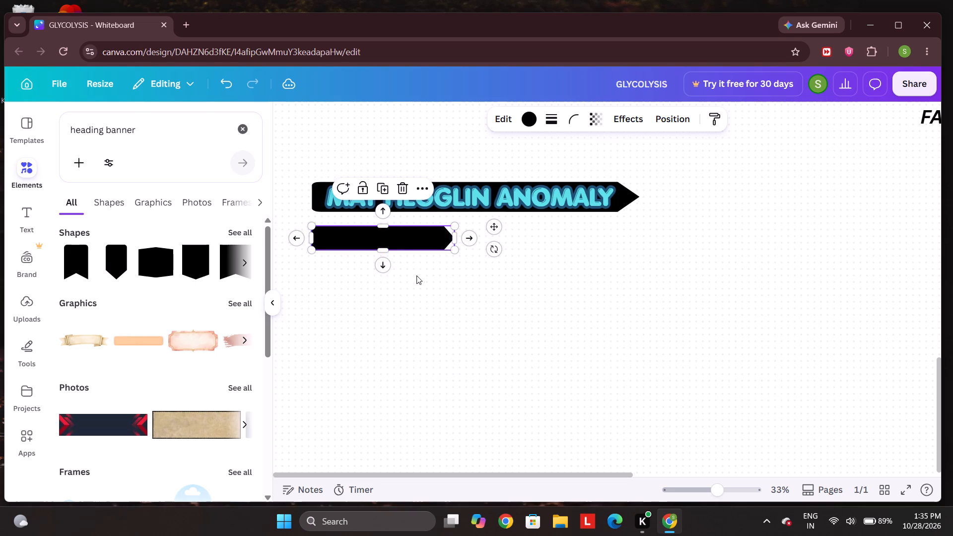
pyautogui.click(419, 275)
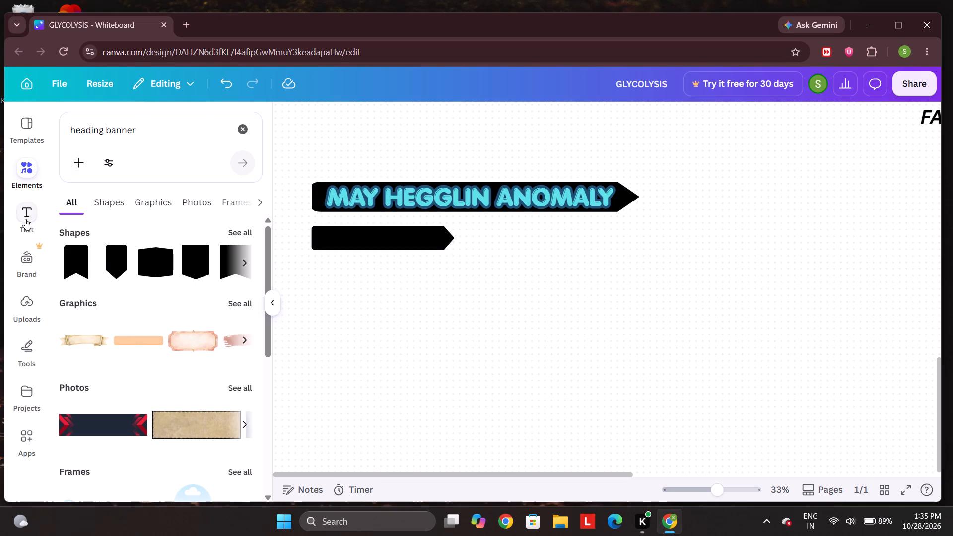
# Add a subheading reading "DEFINATION" and position it just below the smaller black banner.
pyautogui.click(25, 219)
pyautogui.click(163, 386)
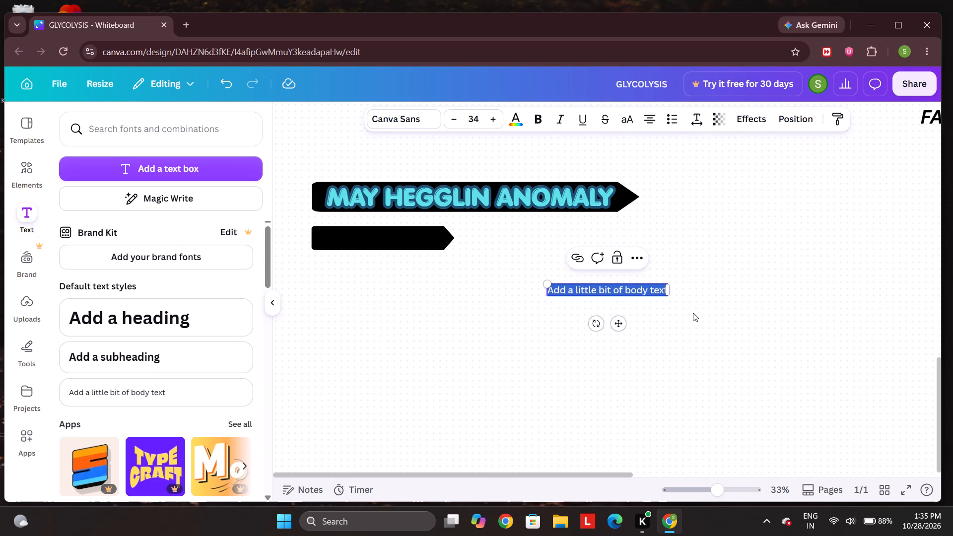
pyautogui.hotkey('ctrl', 'z')
pyautogui.click(195, 351)
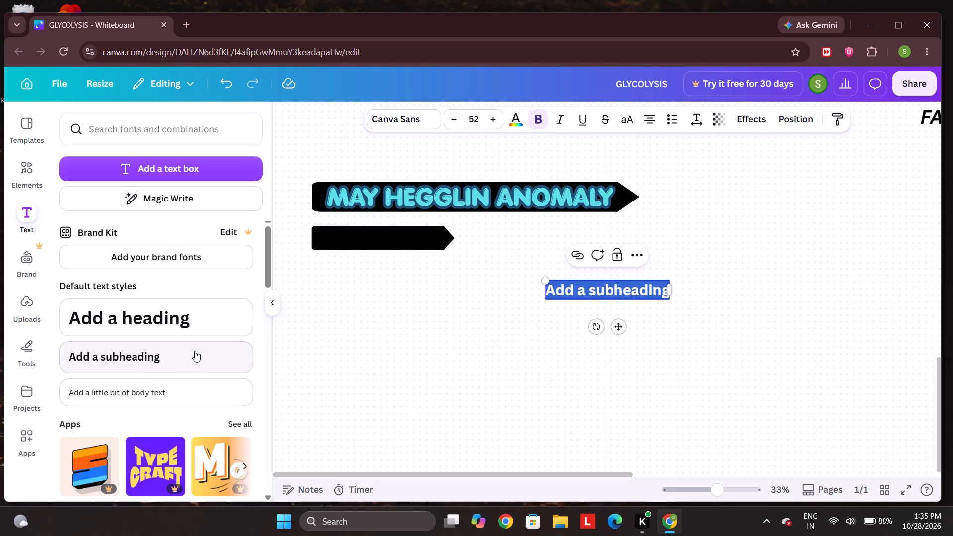
pyautogui.write('DEF')
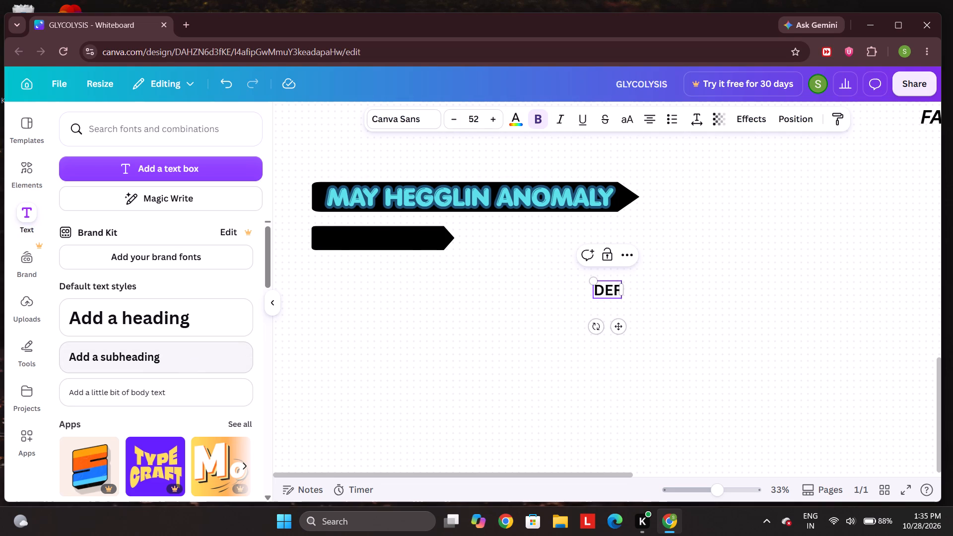
pyautogui.press('i')
pyautogui.press('n')
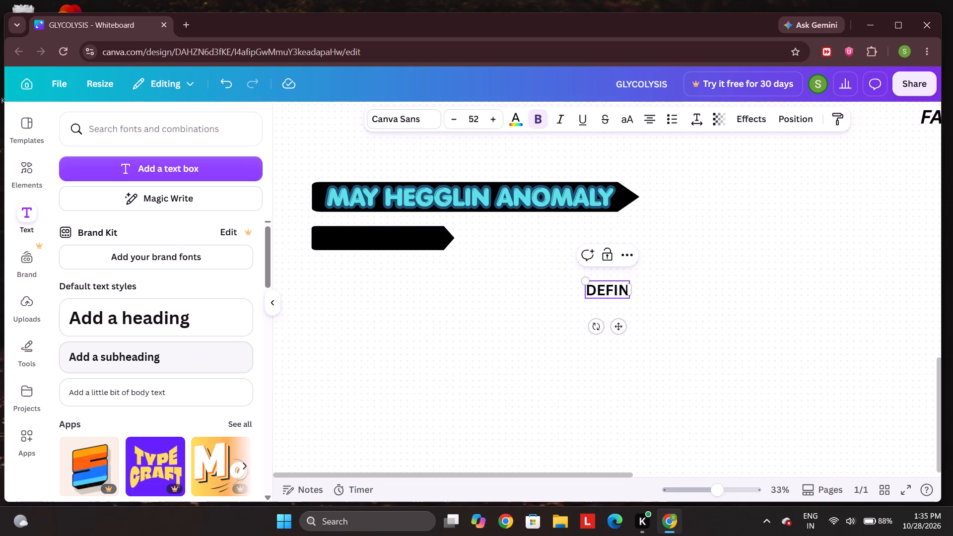
pyautogui.write('ATION')
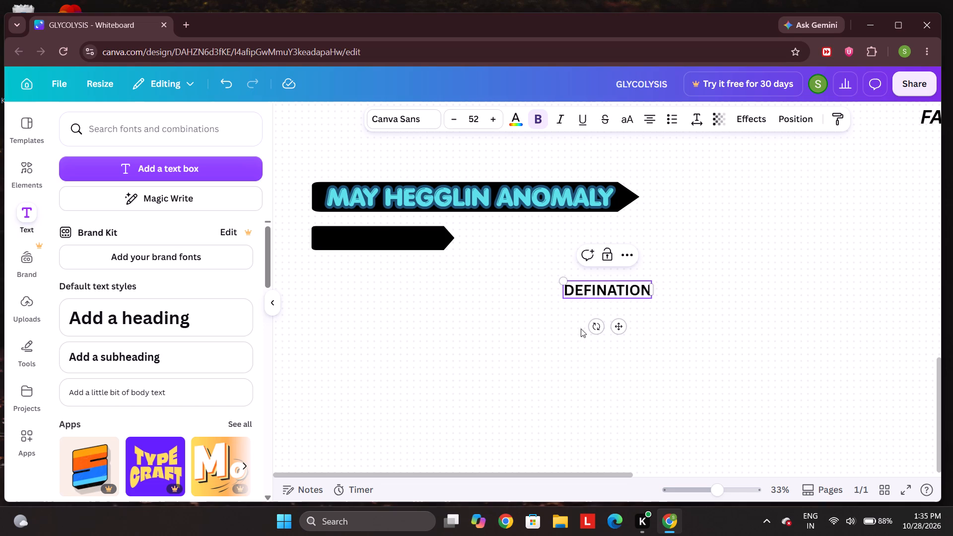
pyautogui.moveTo(619, 331); pyautogui.dragTo(411, 327)
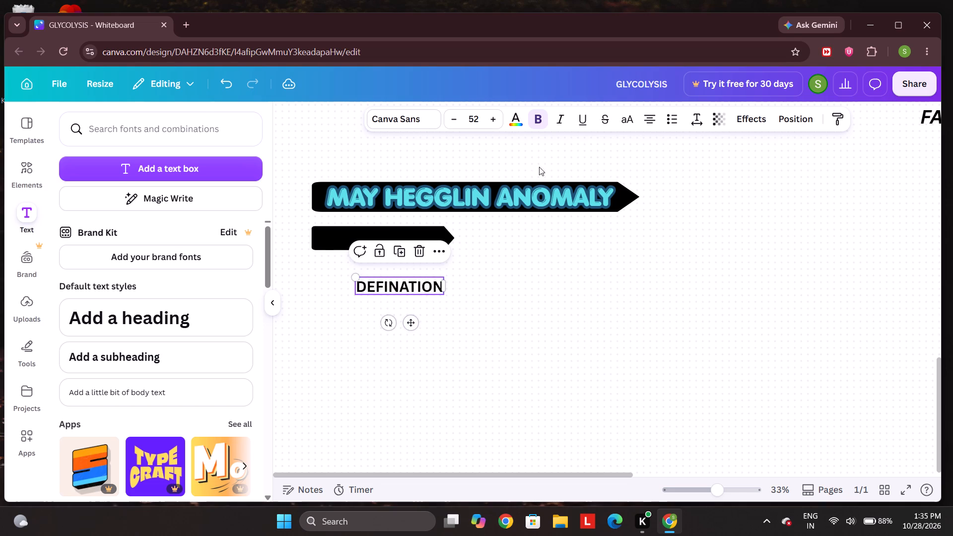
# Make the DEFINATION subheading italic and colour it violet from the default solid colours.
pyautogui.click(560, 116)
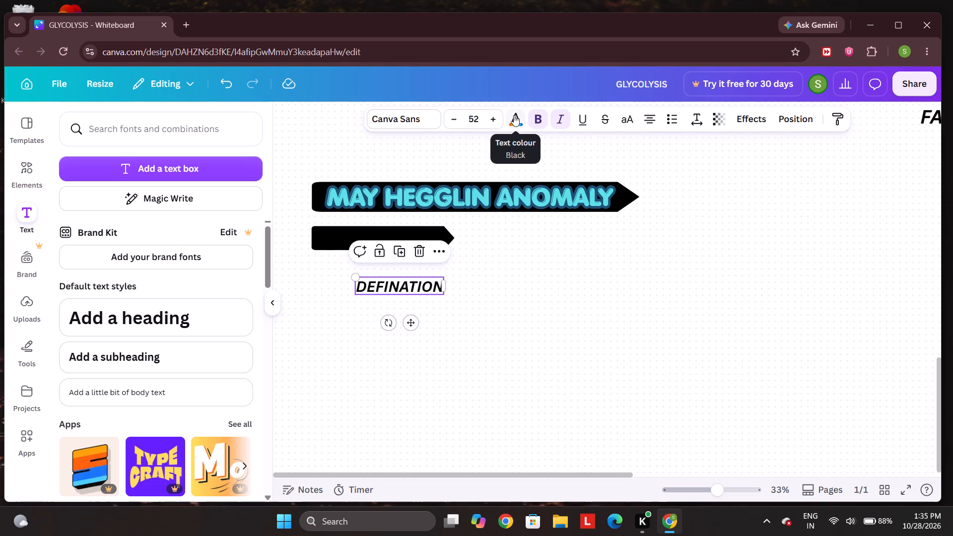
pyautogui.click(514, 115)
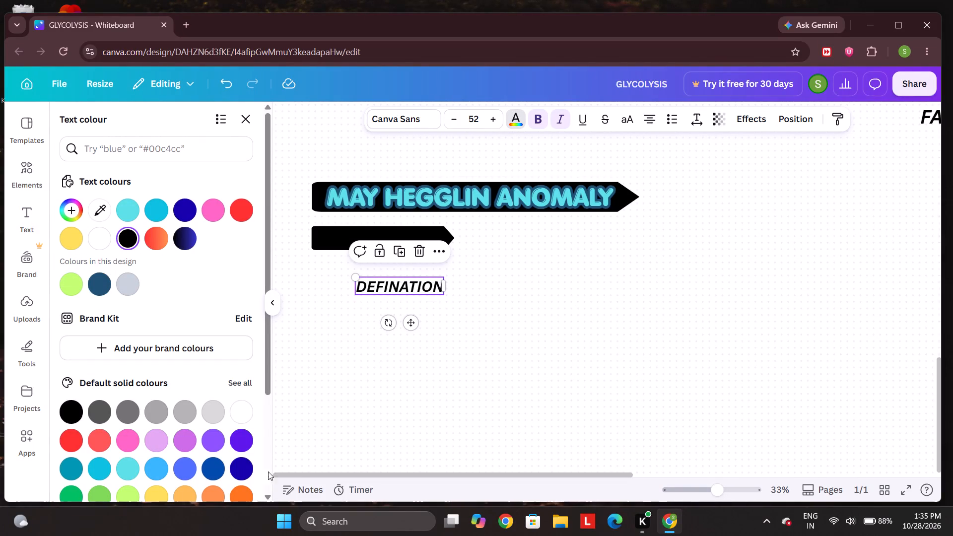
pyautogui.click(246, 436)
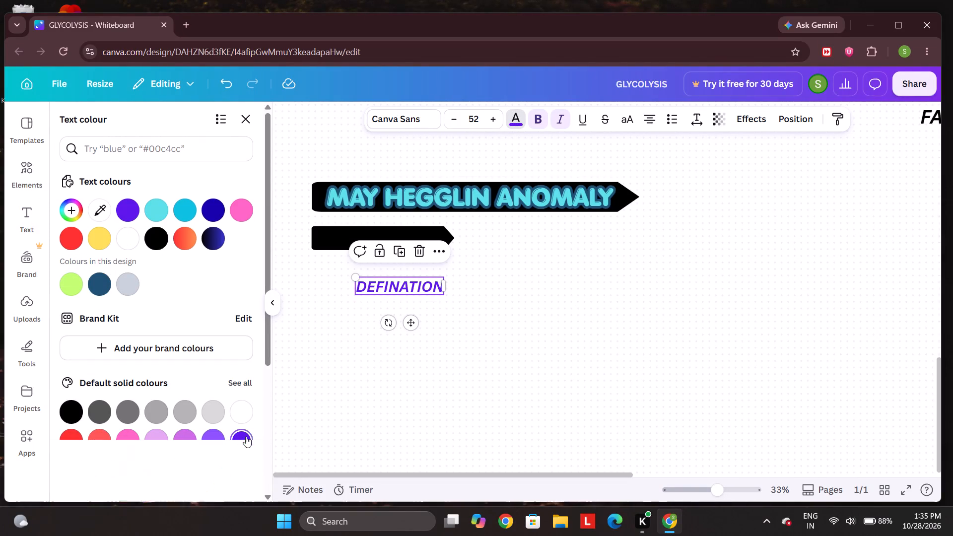
# Place the DEFINATION text on the smaller banner, with its start aligned to the MAY HEGGLIN ANOMALY text above.
pyautogui.moveTo(413, 285); pyautogui.dragTo(383, 240)
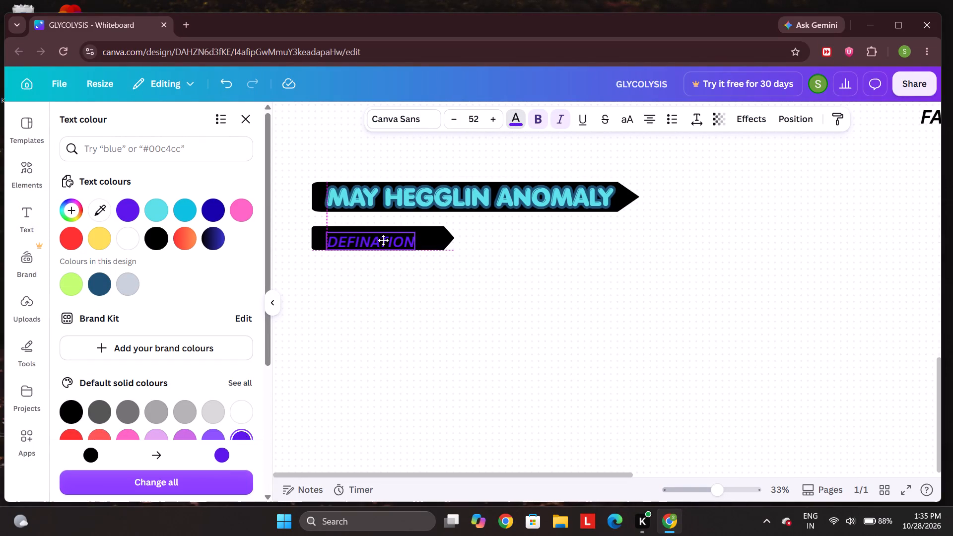
pyautogui.moveTo(383, 240); pyautogui.dragTo(383, 239)
pyautogui.moveTo(383, 239); pyautogui.dragTo(383, 238)
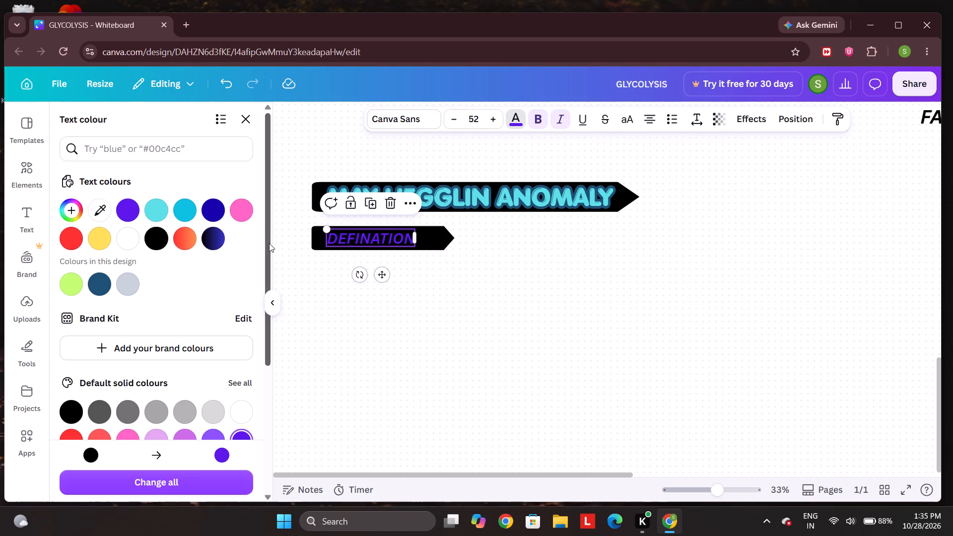
# Widen the DEFINATION text box so it extends close to the tip of the smaller banner.
pyautogui.click(399, 240)
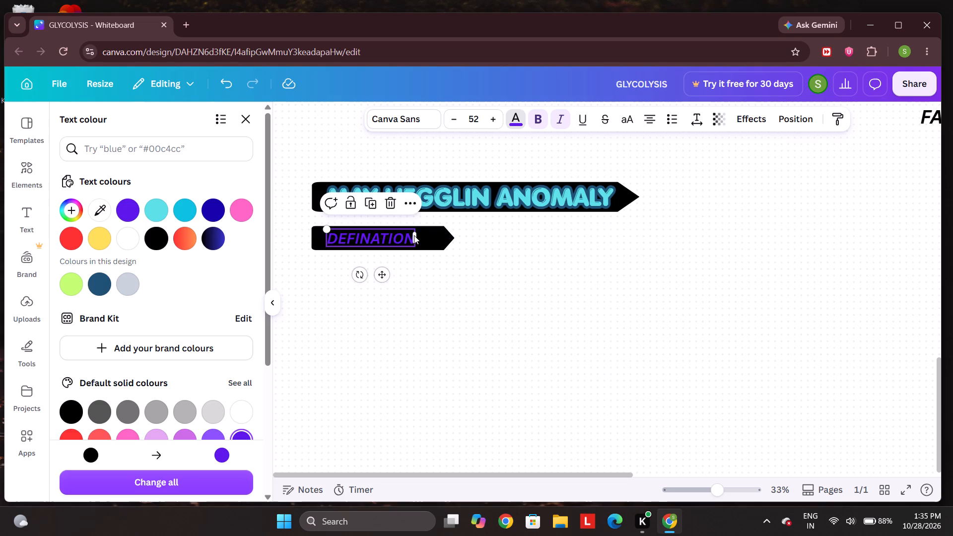
pyautogui.click(411, 235)
pyautogui.moveTo(419, 237); pyautogui.dragTo(456, 232)
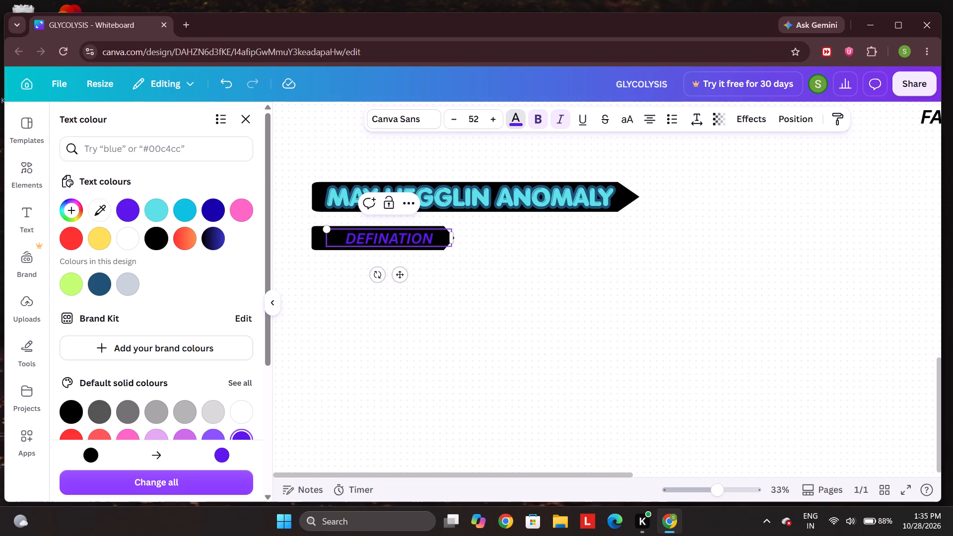
pyautogui.click(395, 238)
pyautogui.doubleClick(397, 238)
pyautogui.click(397, 238)
pyautogui.tripleClick(397, 238)
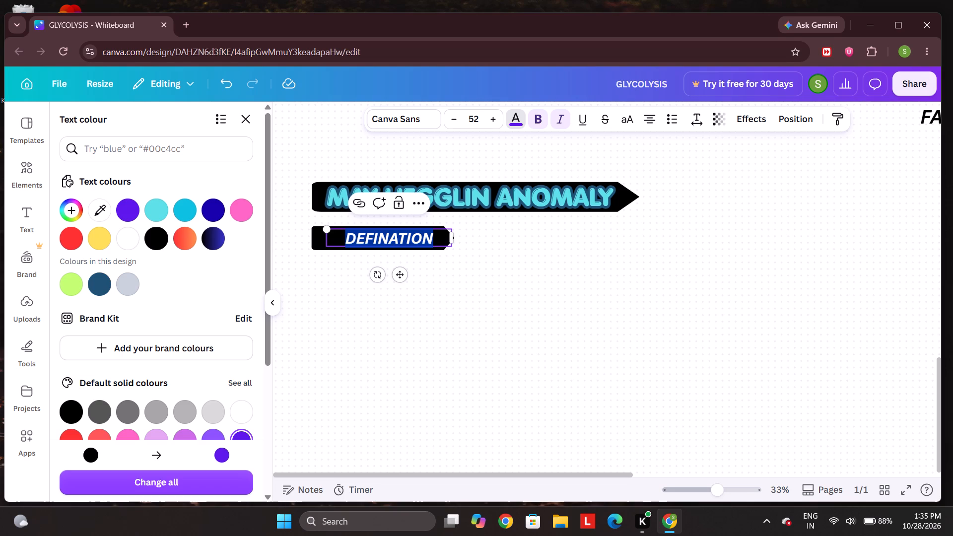
pyautogui.click(397, 238)
pyautogui.click(403, 239)
pyautogui.click(397, 238)
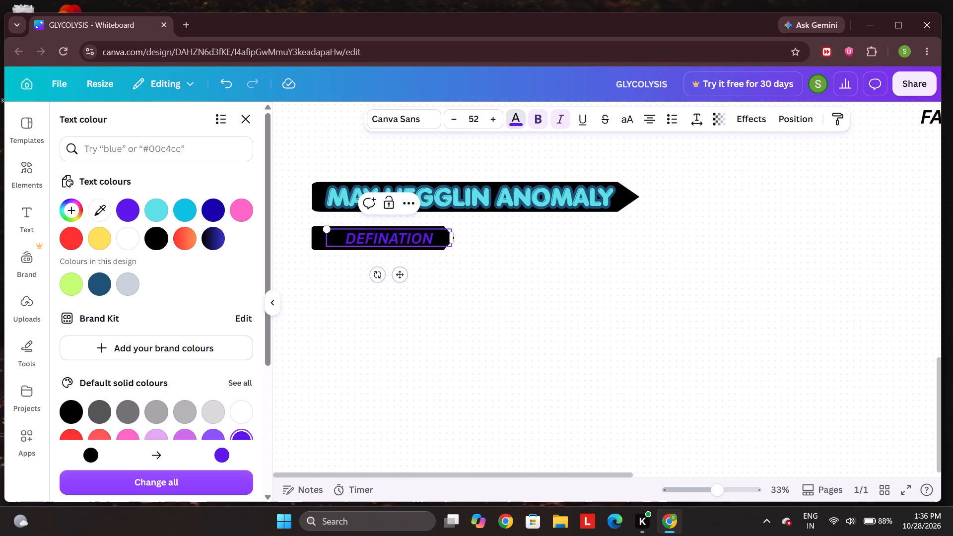
pyautogui.moveTo(401, 241); pyautogui.dragTo(412, 267)
pyautogui.click(431, 246)
pyautogui.moveTo(452, 242); pyautogui.dragTo(480, 245)
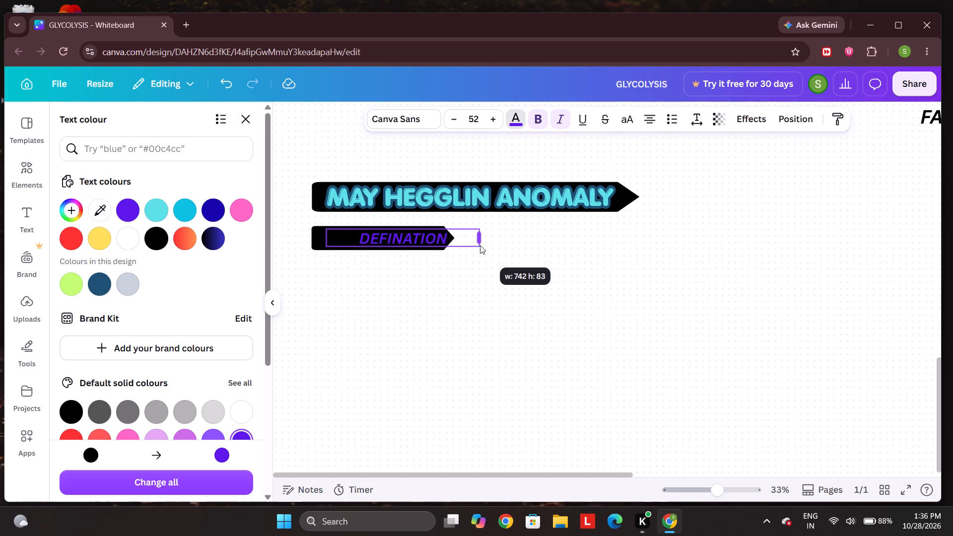
pyautogui.moveTo(480, 245); pyautogui.dragTo(446, 246)
pyautogui.click(355, 314)
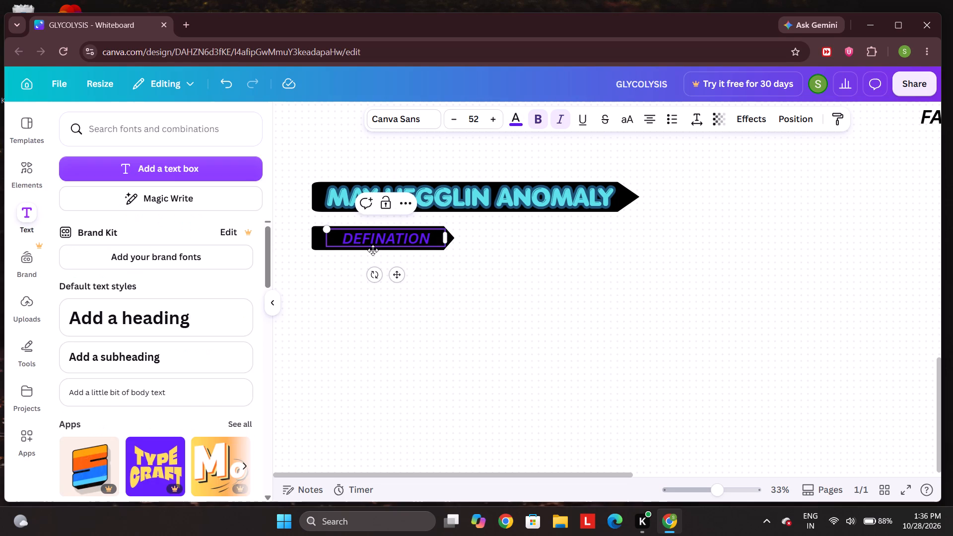
# Pull the subheading off the smaller banner, correct its spelling to "DEFINITION", and place it back on the banner.
pyautogui.click(378, 239)
pyautogui.moveTo(398, 274); pyautogui.dragTo(404, 321)
pyautogui.click(401, 290)
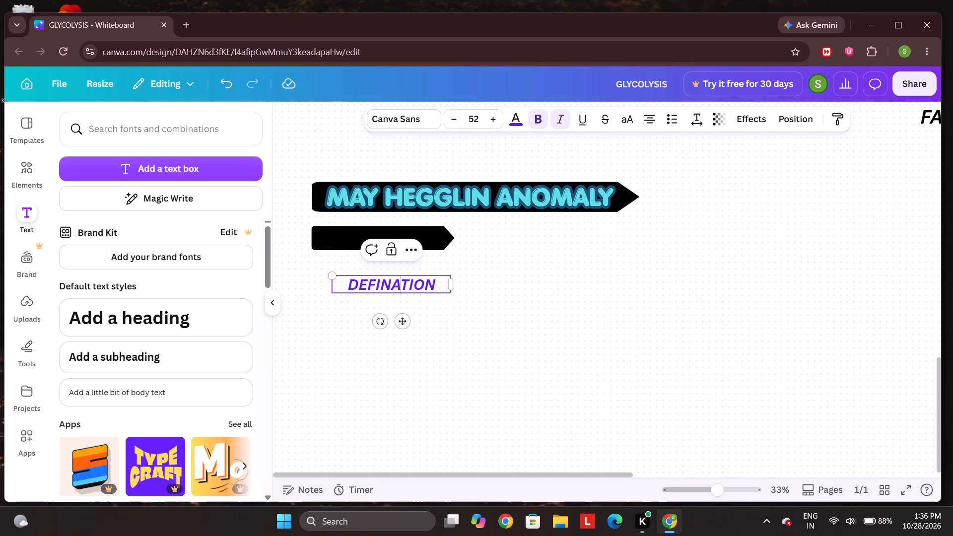
pyautogui.press('BackSpace')
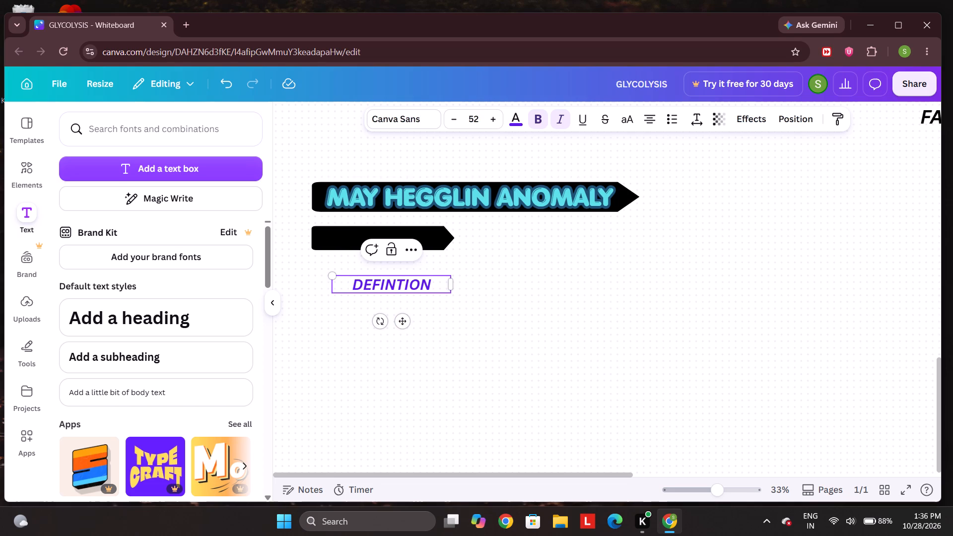
pyautogui.press('i')
pyautogui.moveTo(406, 324); pyautogui.dragTo(399, 276)
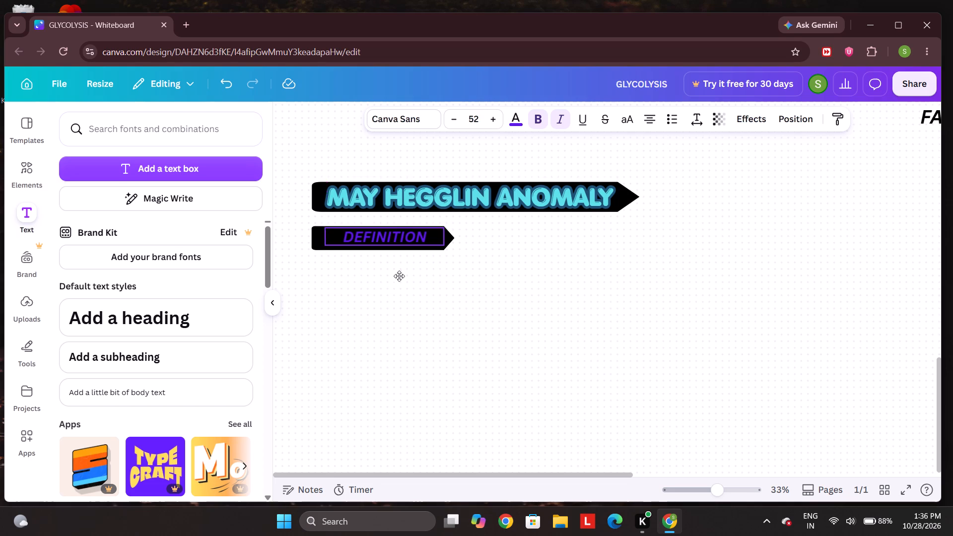
pyautogui.moveTo(399, 276); pyautogui.dragTo(397, 278)
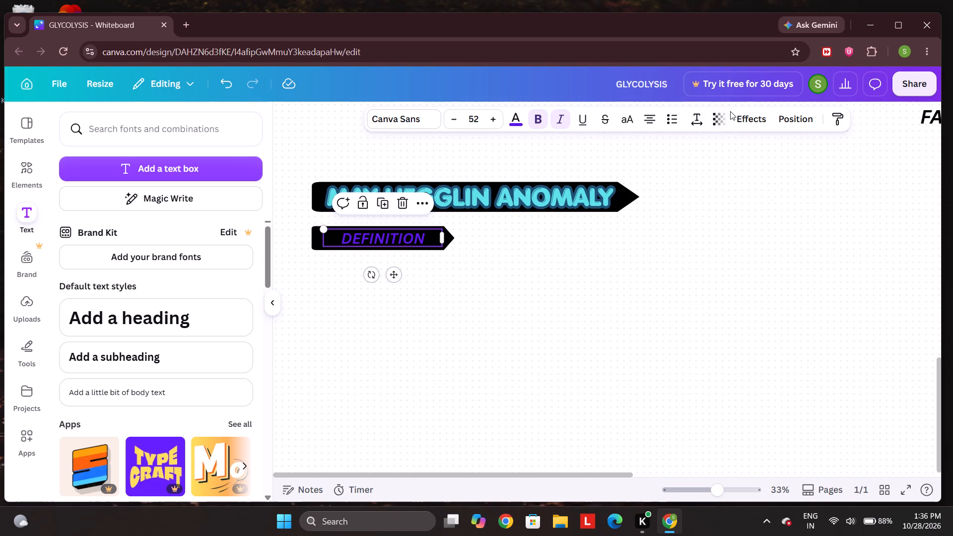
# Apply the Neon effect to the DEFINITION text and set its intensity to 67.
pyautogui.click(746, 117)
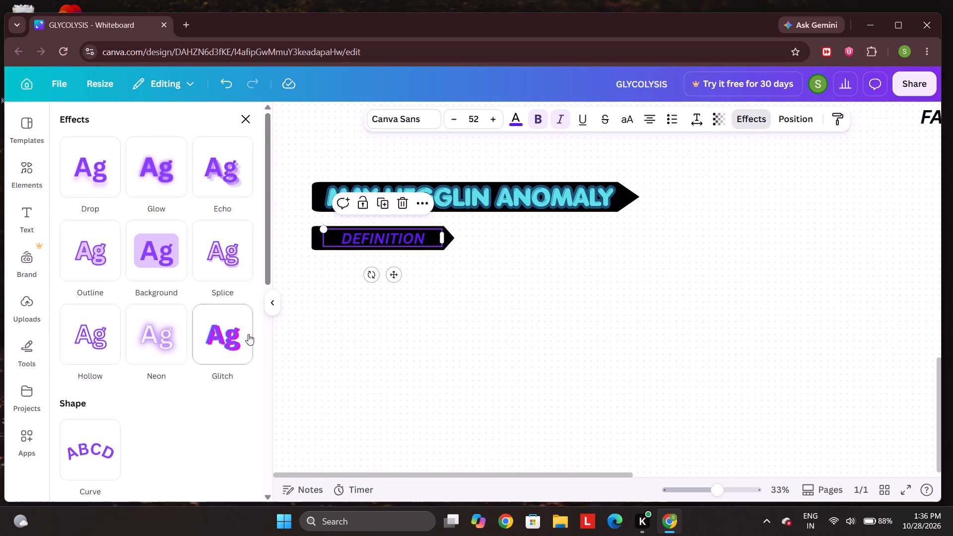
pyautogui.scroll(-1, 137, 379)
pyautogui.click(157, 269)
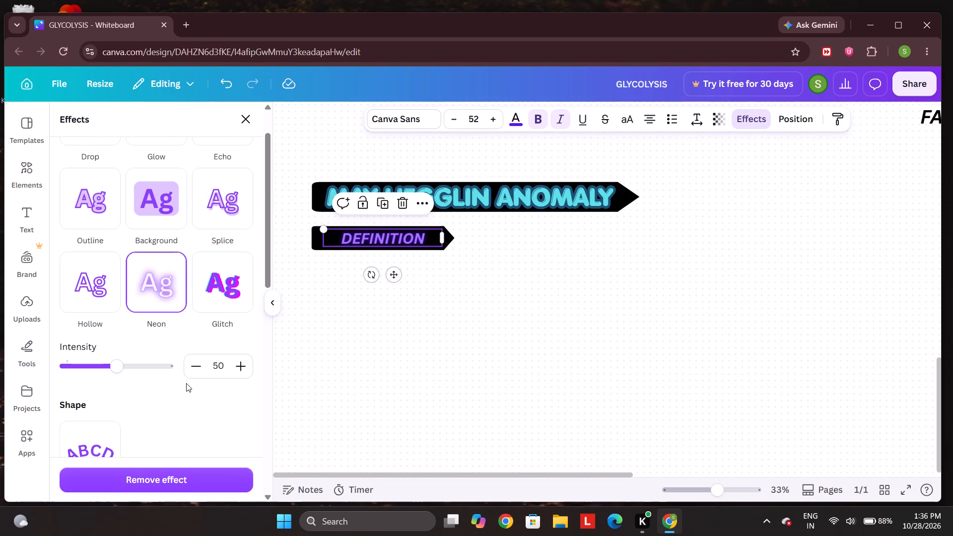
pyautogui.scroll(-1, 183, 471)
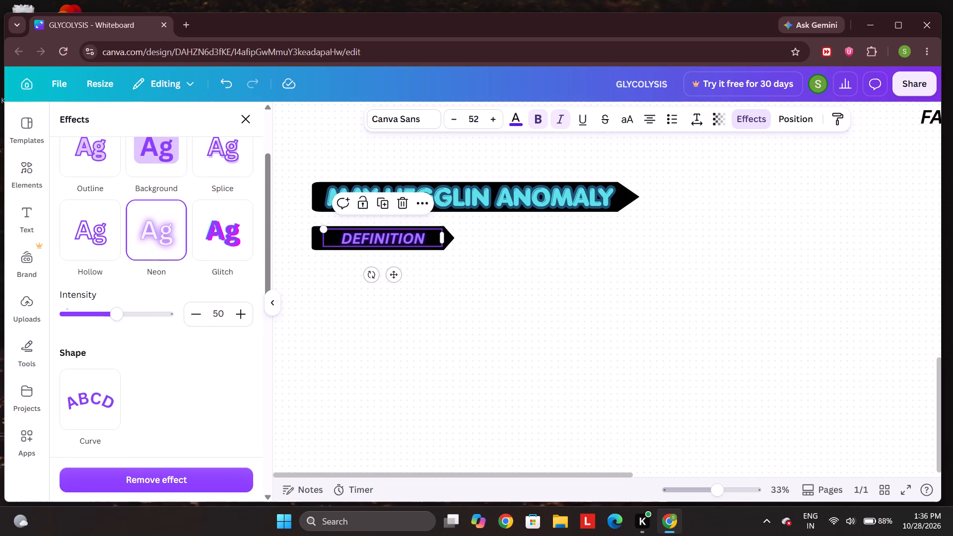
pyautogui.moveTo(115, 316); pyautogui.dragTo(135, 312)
# Try the Cosmic effect on the DEFINITION text, then apply the Bubble effect to match the main heading.
pyautogui.scroll(-1, 132, 320)
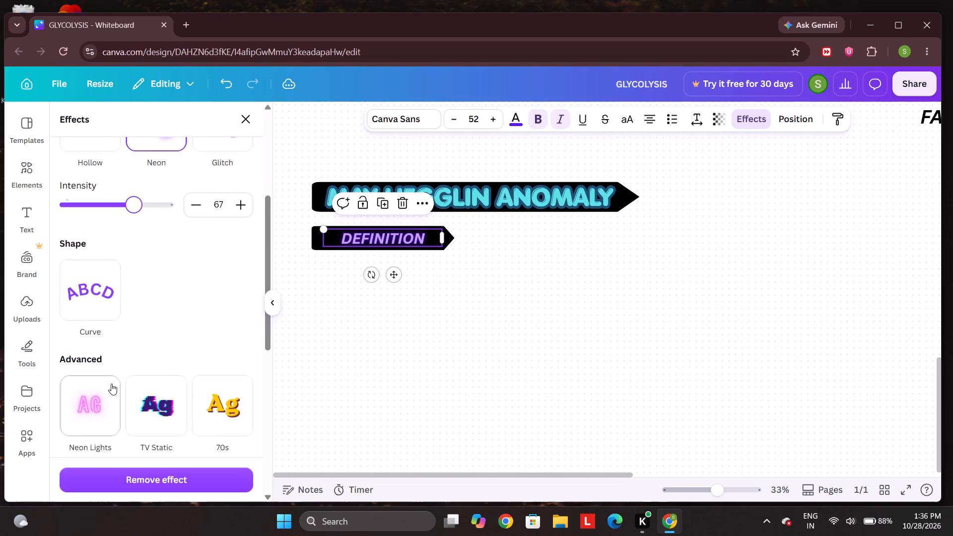
pyautogui.scroll(-2, 111, 384)
pyautogui.scroll(-1, 171, 385)
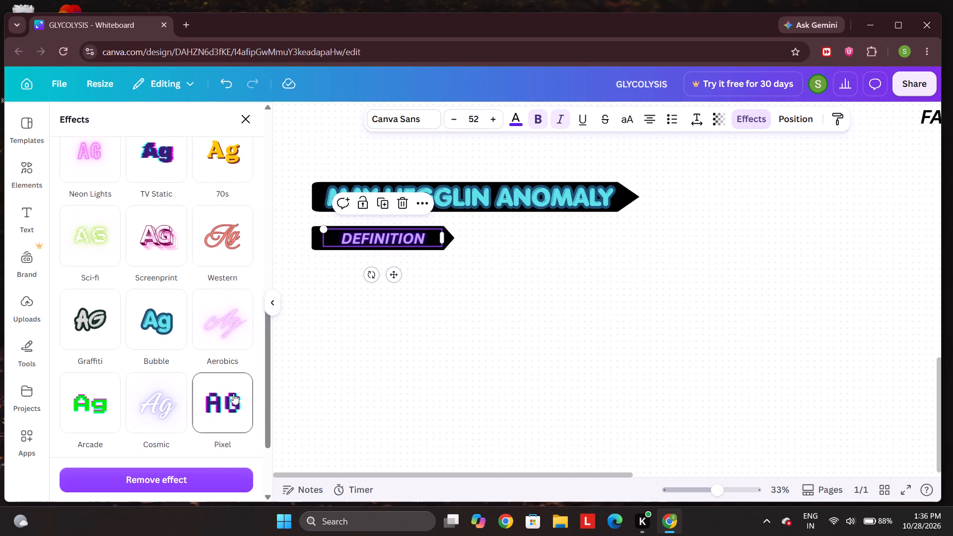
pyautogui.scroll(-1, 228, 352)
pyautogui.click(168, 376)
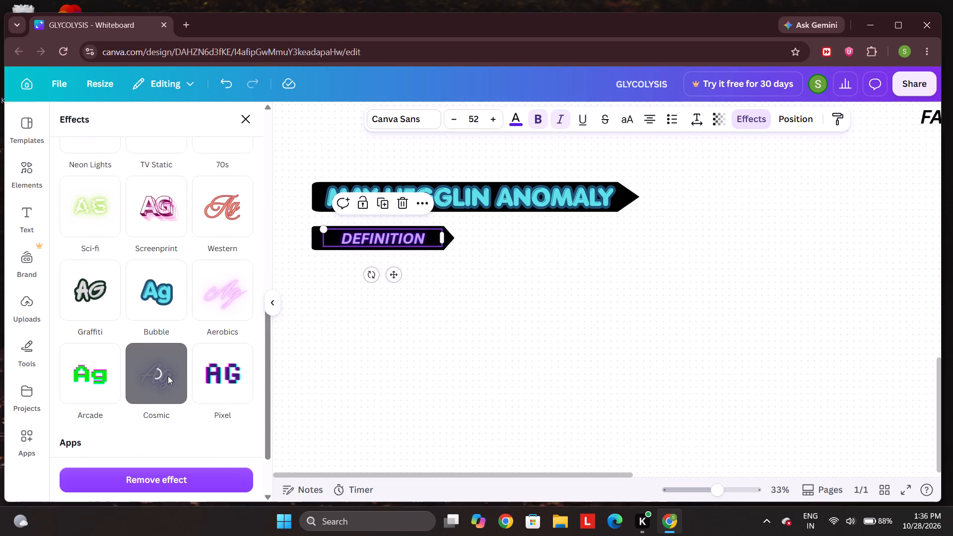
pyautogui.click(154, 293)
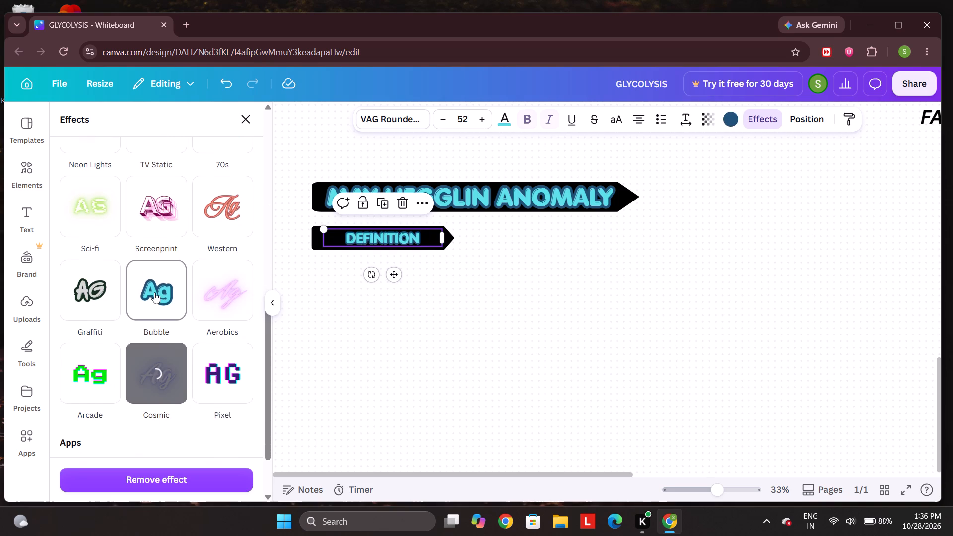
pyautogui.click(153, 291)
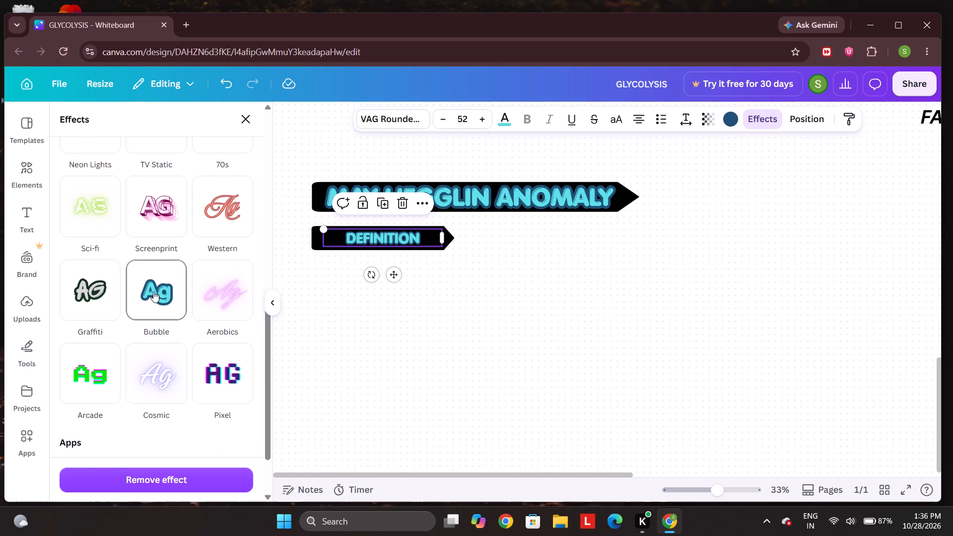
# Try light green, the red-orange gradient and pink for the DEFINITION text colour, settling on red.
pyautogui.click(502, 113)
pyautogui.click(76, 285)
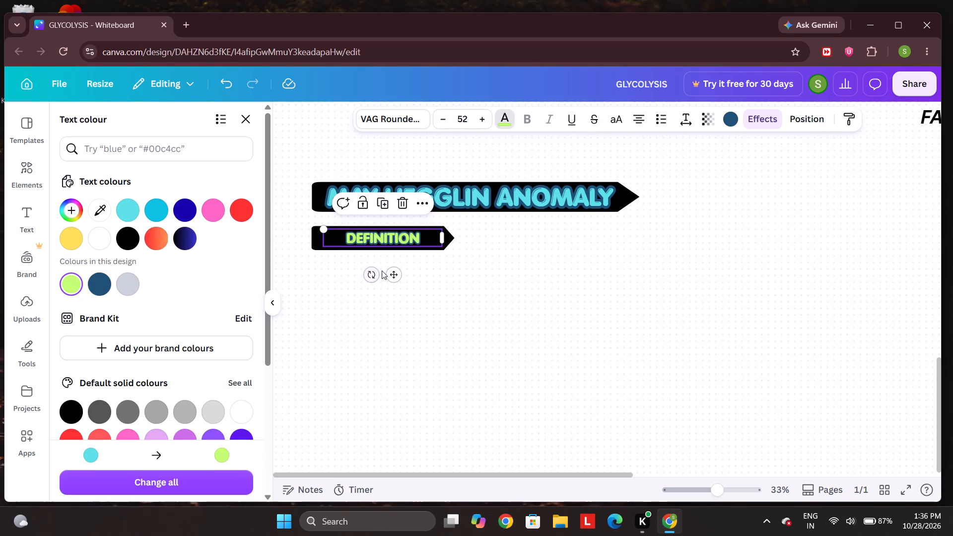
pyautogui.click(158, 235)
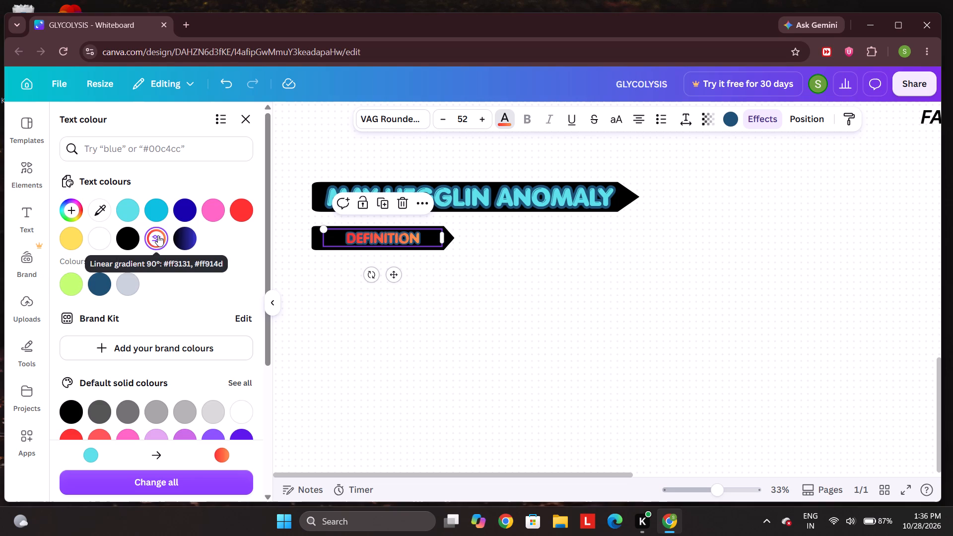
pyautogui.click(215, 206)
pyautogui.click(245, 202)
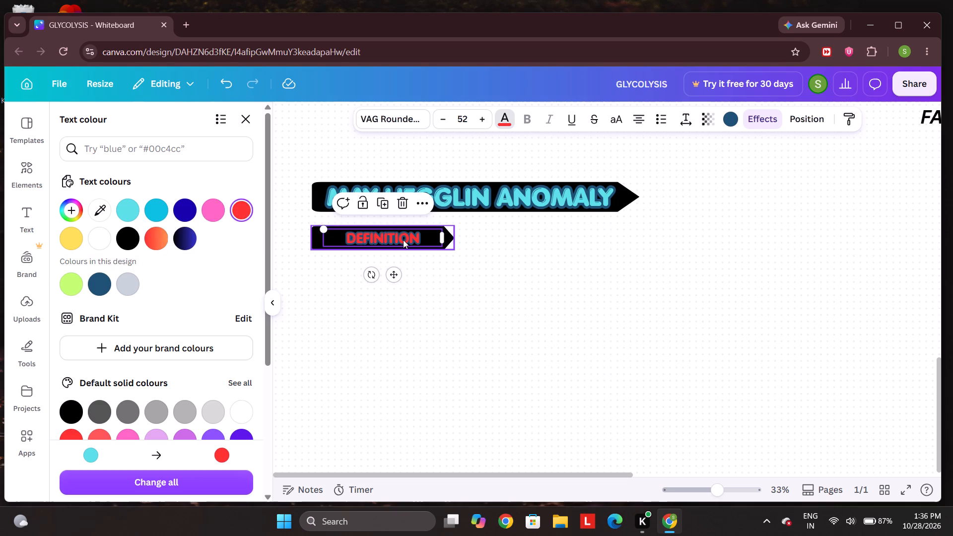
# Shift the red DEFINITION text toward the flat end of the smaller banner, keeping it vertically centred.
pyautogui.moveTo(431, 241); pyautogui.dragTo(419, 248)
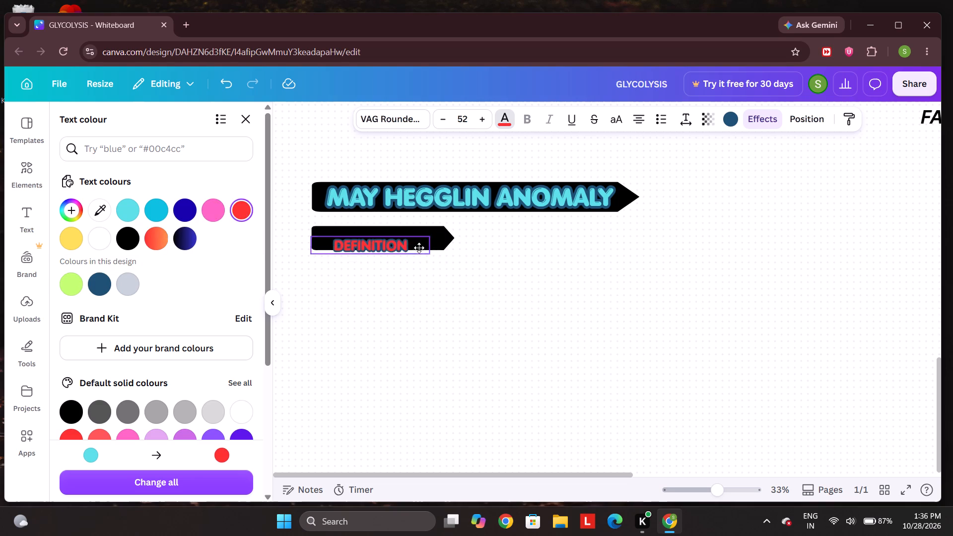
pyautogui.moveTo(419, 248); pyautogui.dragTo(406, 241)
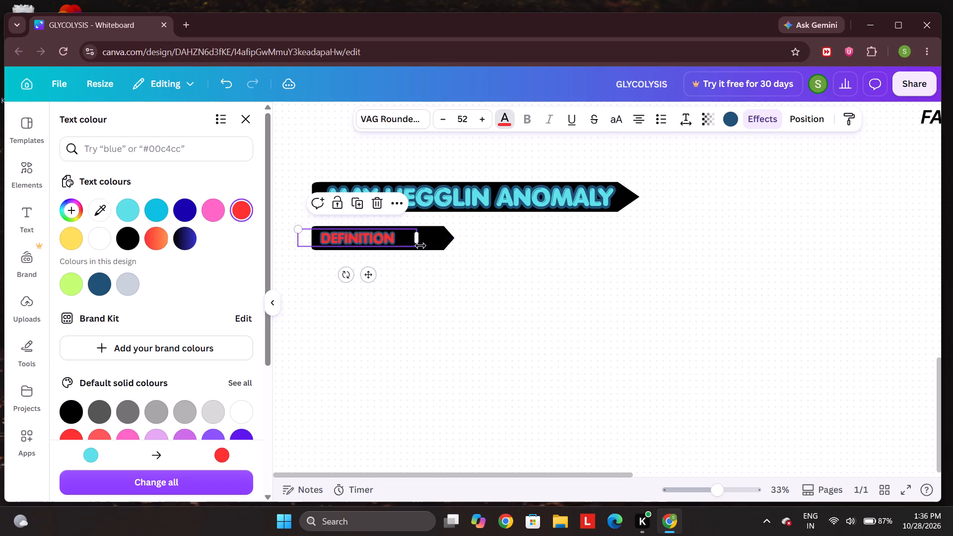
# Widen the DEFINITION text box to the smaller banner's pointed tip, bringing the word closer to the banner's middle.
pyautogui.click(412, 239)
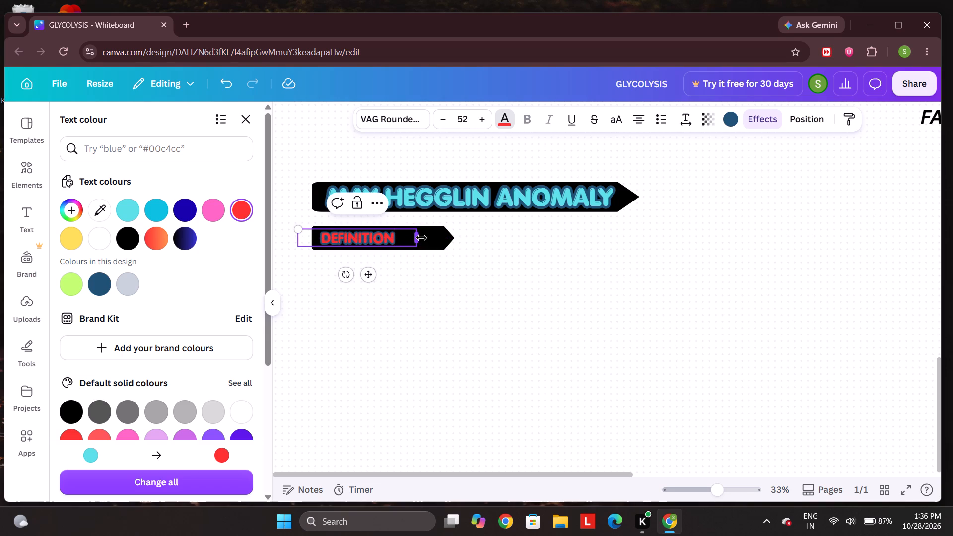
pyautogui.moveTo(421, 238); pyautogui.dragTo(456, 236)
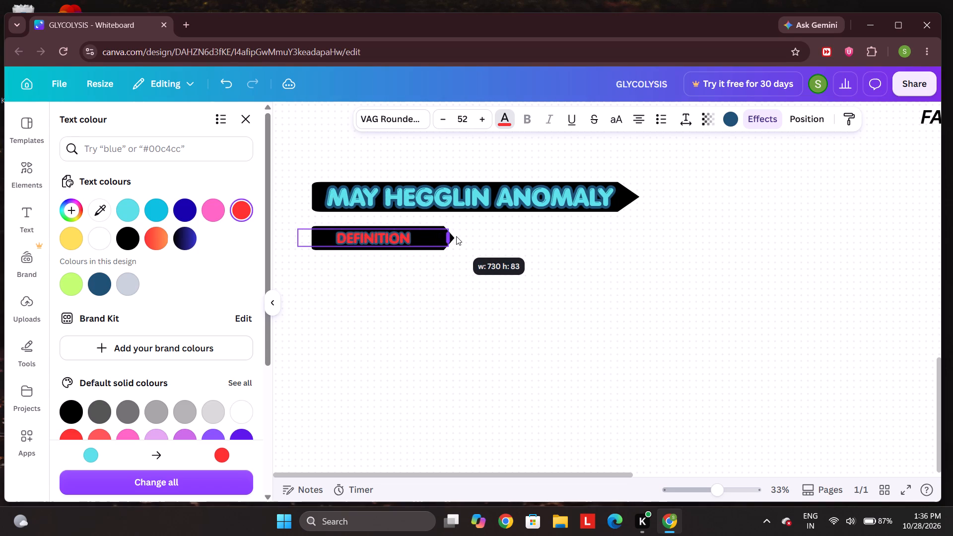
pyautogui.moveTo(456, 236); pyautogui.dragTo(458, 237)
pyautogui.click(450, 257)
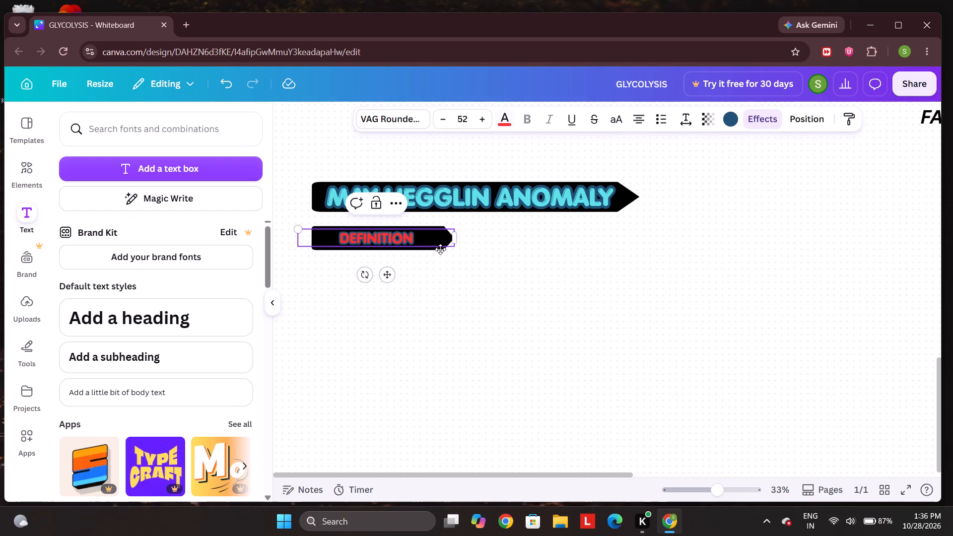
pyautogui.click(442, 279)
# Shorten the smaller banner from both its pointed and flat ends so it fits closely around the DEFINITION text.
pyautogui.click(437, 227)
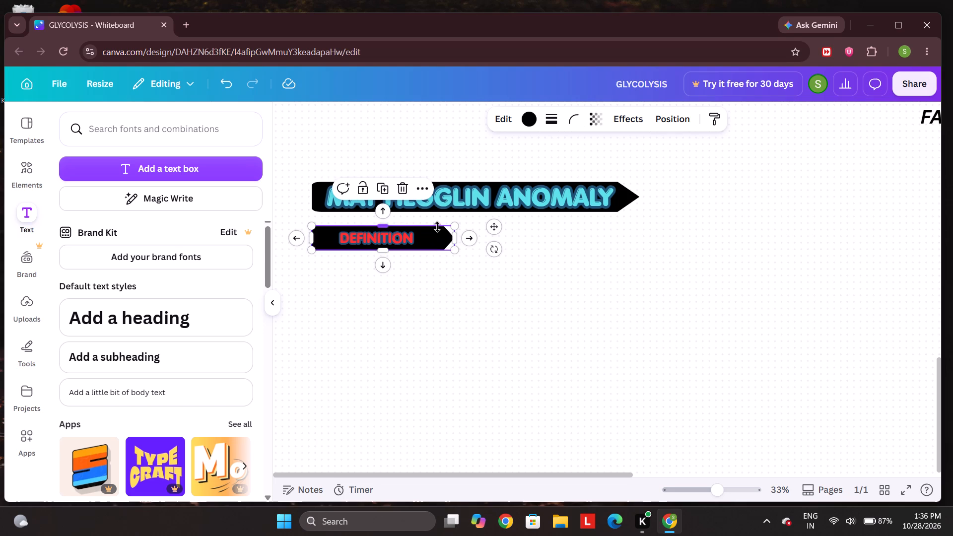
pyautogui.moveTo(458, 235); pyautogui.dragTo(440, 235)
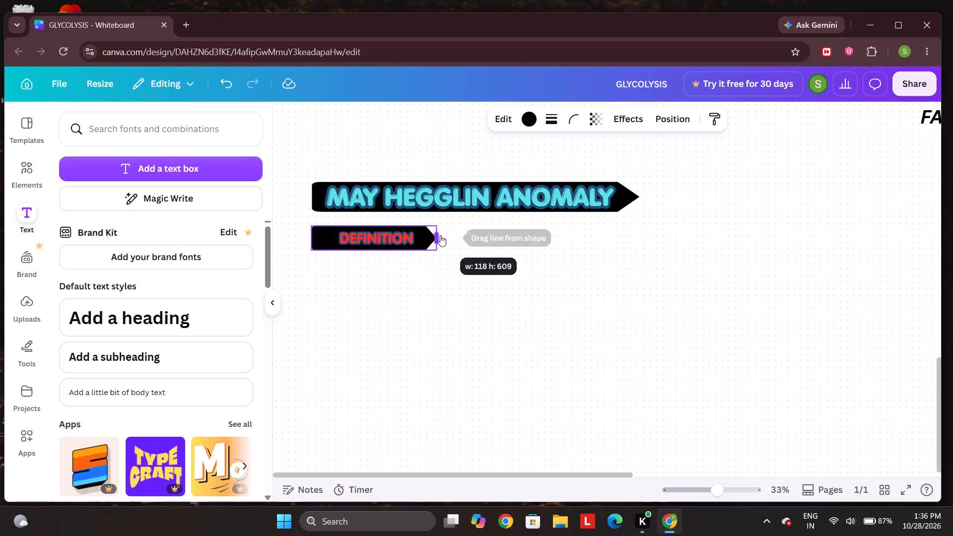
pyautogui.moveTo(440, 235); pyautogui.dragTo(434, 235)
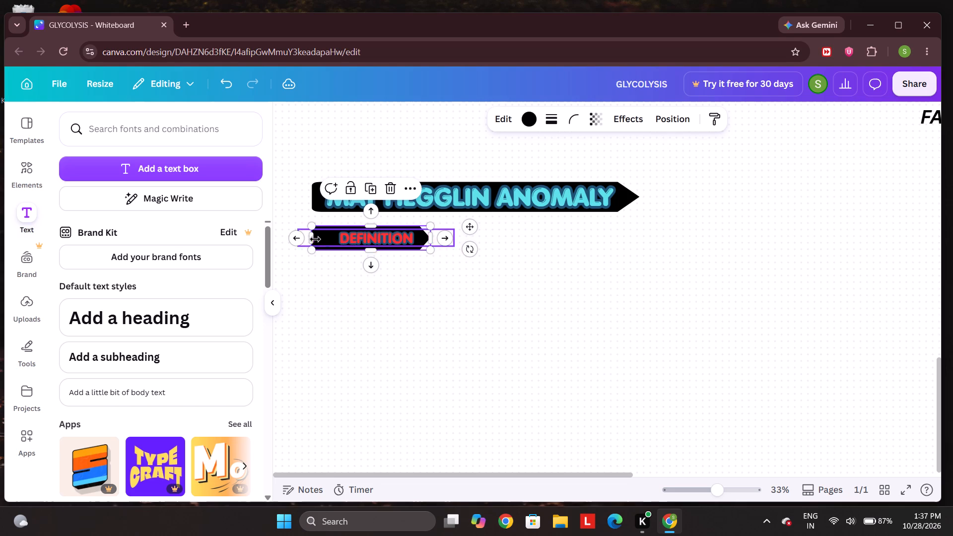
pyautogui.moveTo(313, 238); pyautogui.dragTo(325, 238)
# Trim the flat end of the MAY HEGGLIN ANOMALY banner slightly closer to its heading text.
pyautogui.click(314, 201)
pyautogui.click(310, 198)
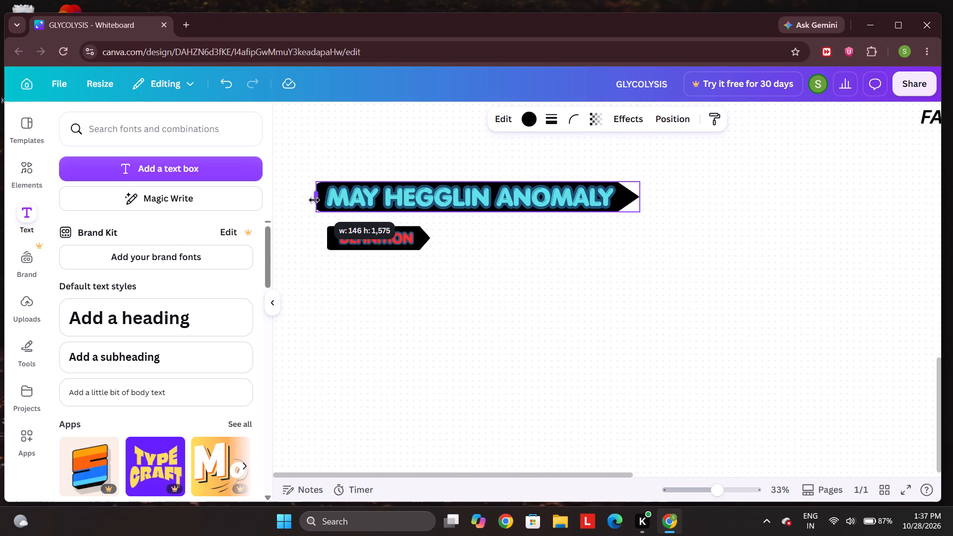
pyautogui.click(566, 310)
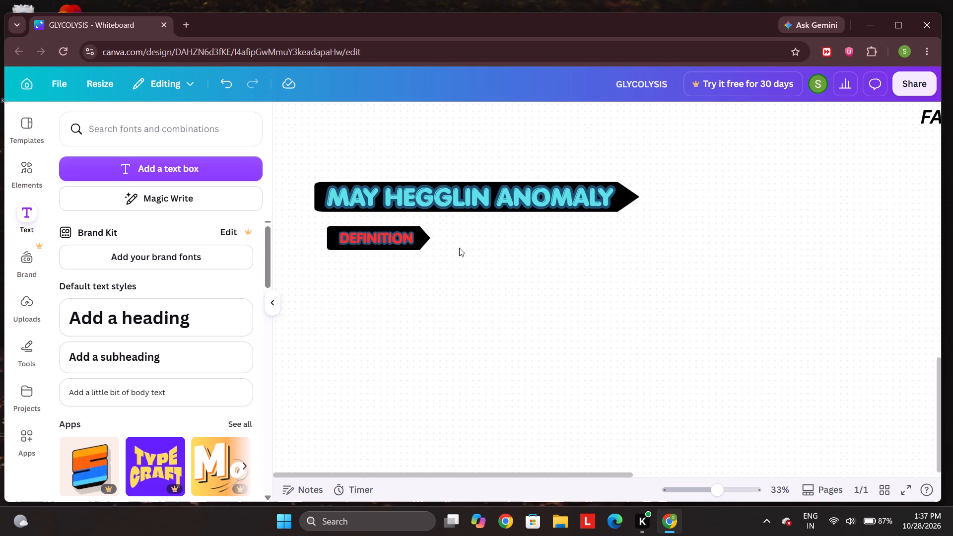
pyautogui.click(460, 240)
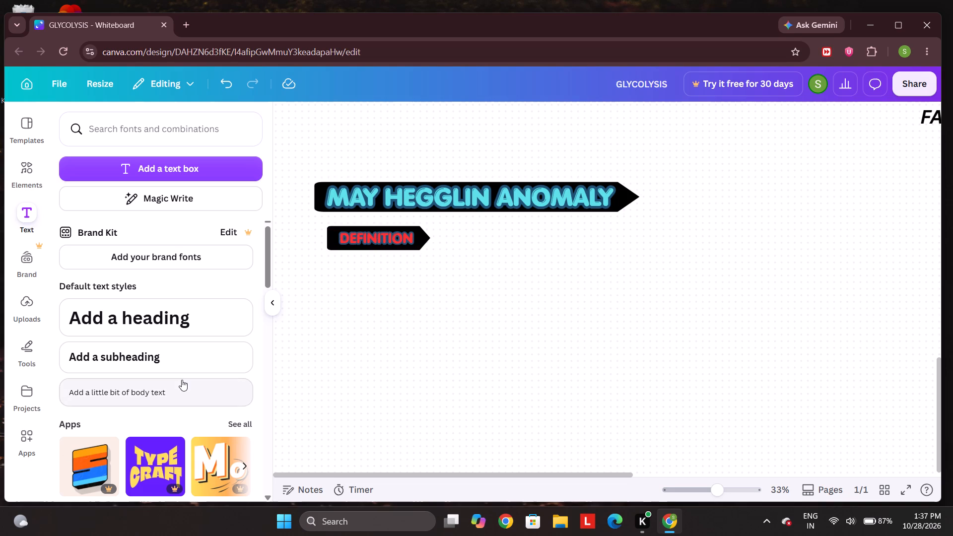
# Add a bulleted body text line reading "IT IS A RARE, INHERITED PLATELET DISORDER".
pyautogui.click(183, 382)
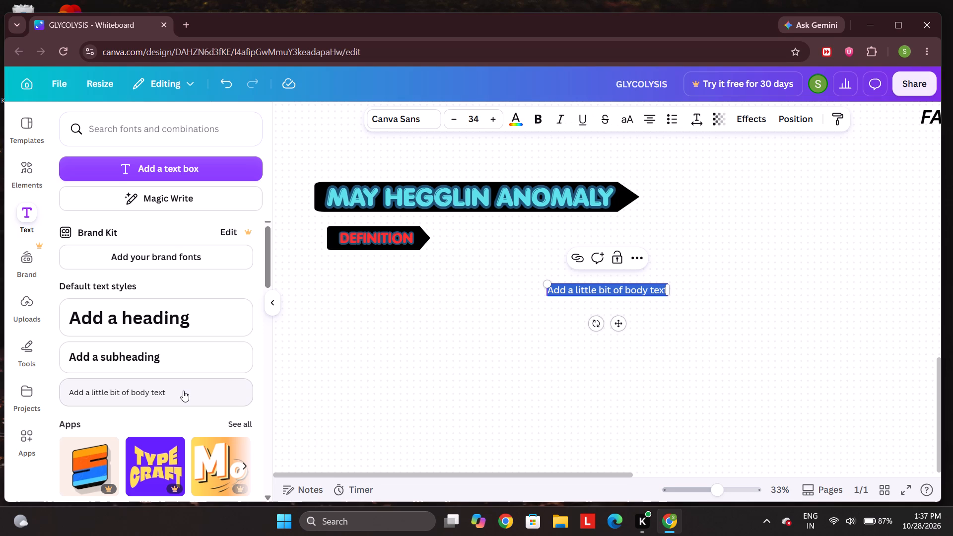
pyautogui.write('IT')
pyautogui.press('space')
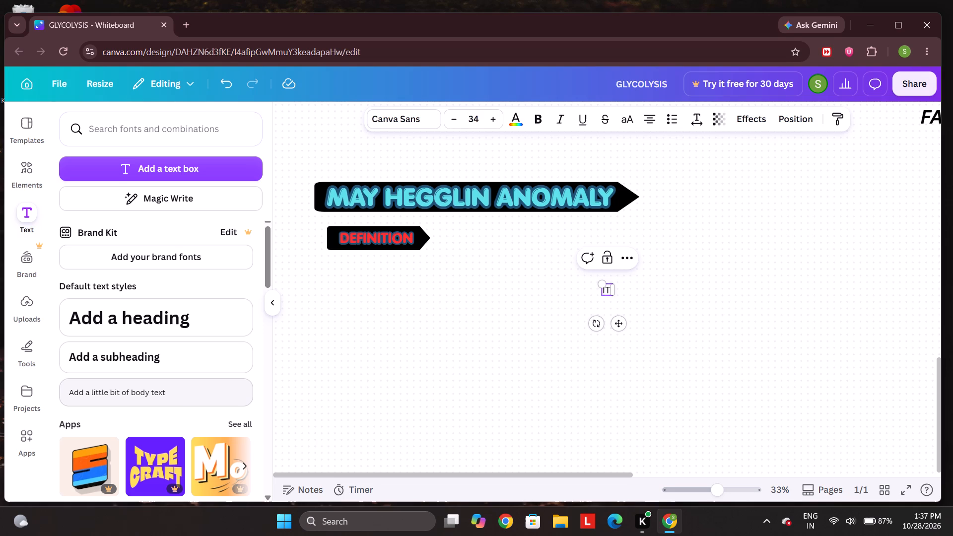
pyautogui.write('IS A')
pyautogui.press('space')
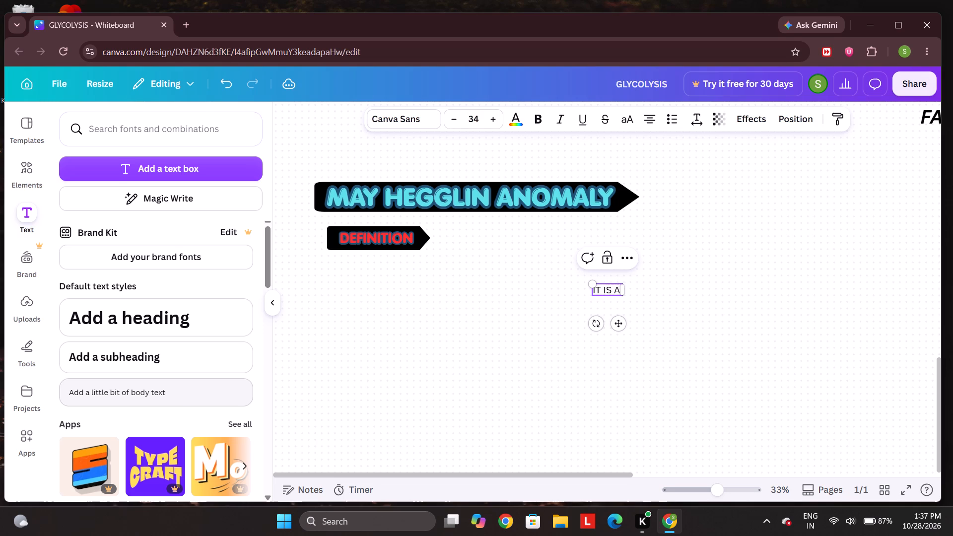
pyautogui.write('RARE')
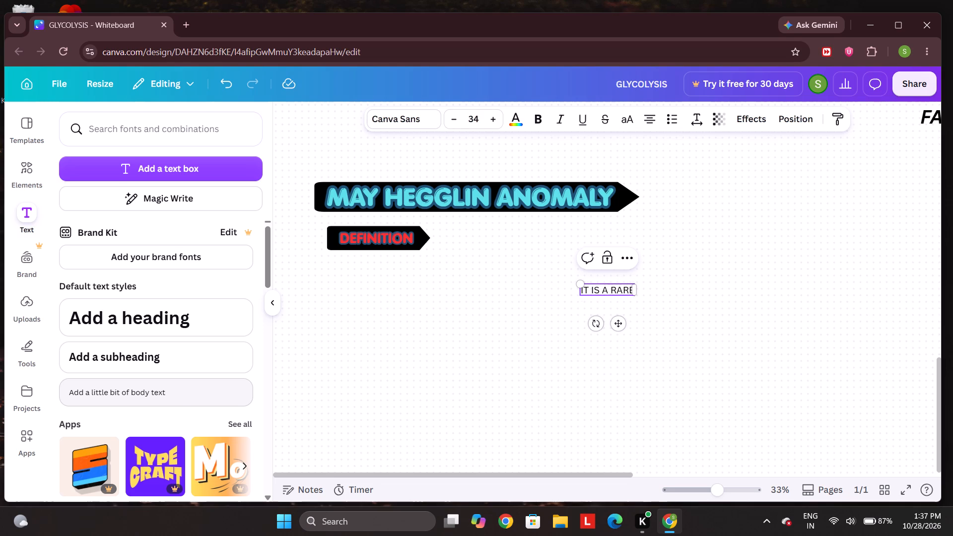
pyautogui.write(',')
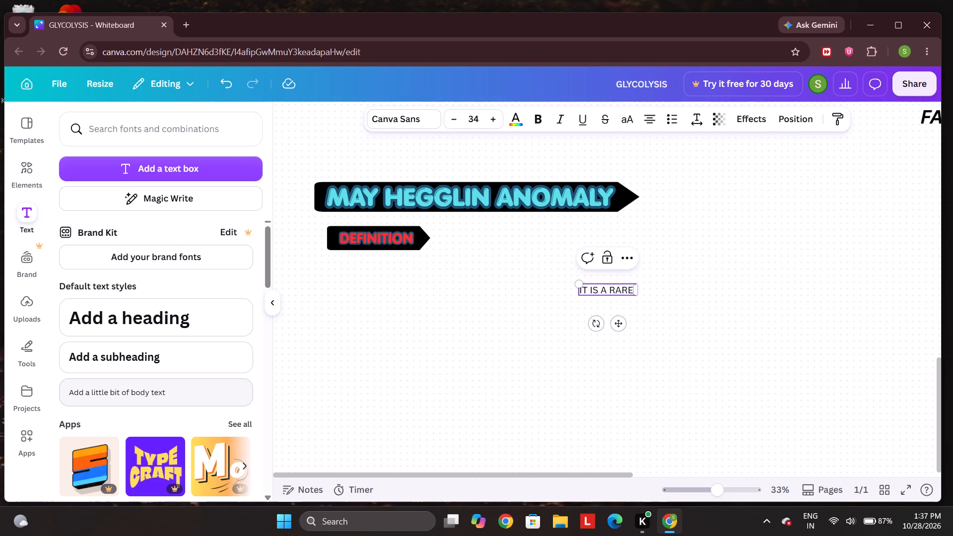
pyautogui.press('space')
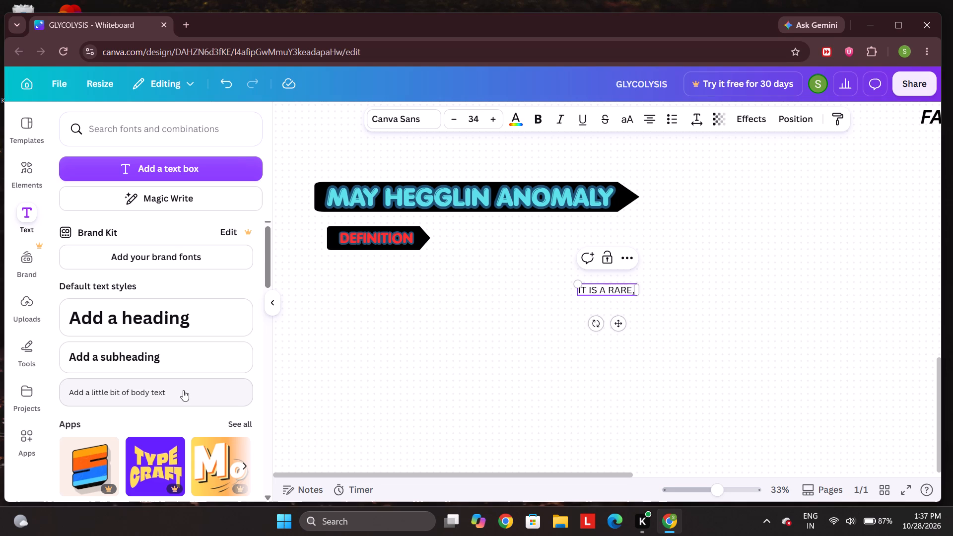
pyautogui.write('INHERITED')
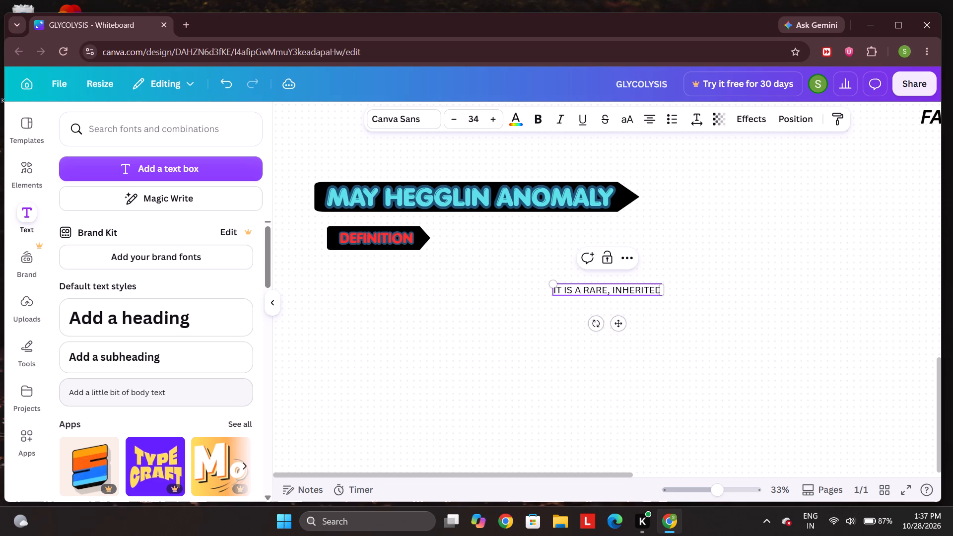
pyautogui.press('space')
pyautogui.write('PLATELET')
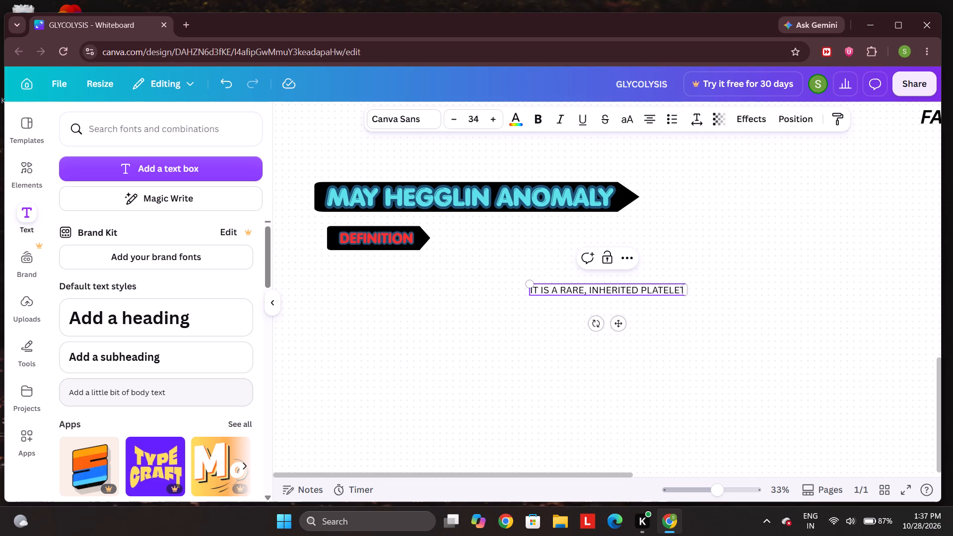
pyautogui.press('space')
pyautogui.write('DIS')
pyautogui.write('ORDER')
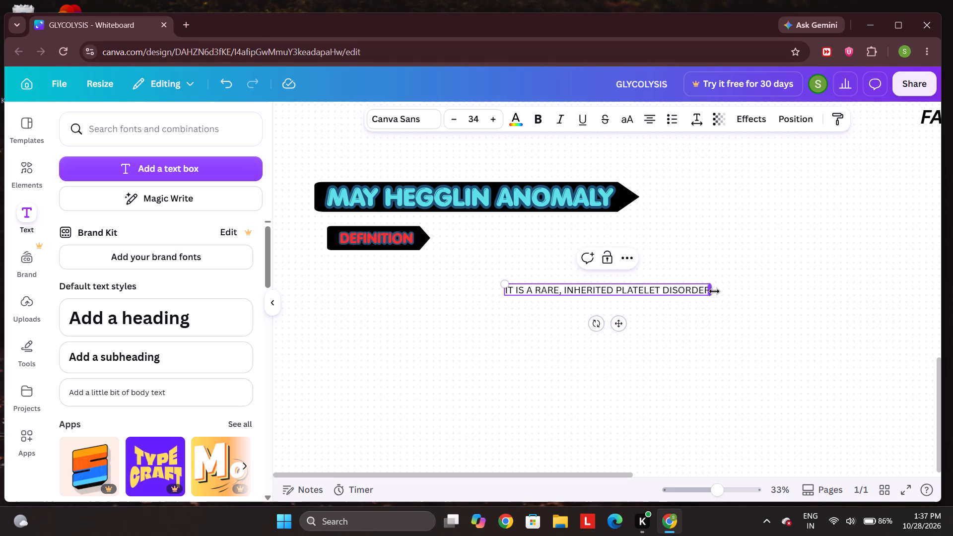
pyautogui.click(669, 112)
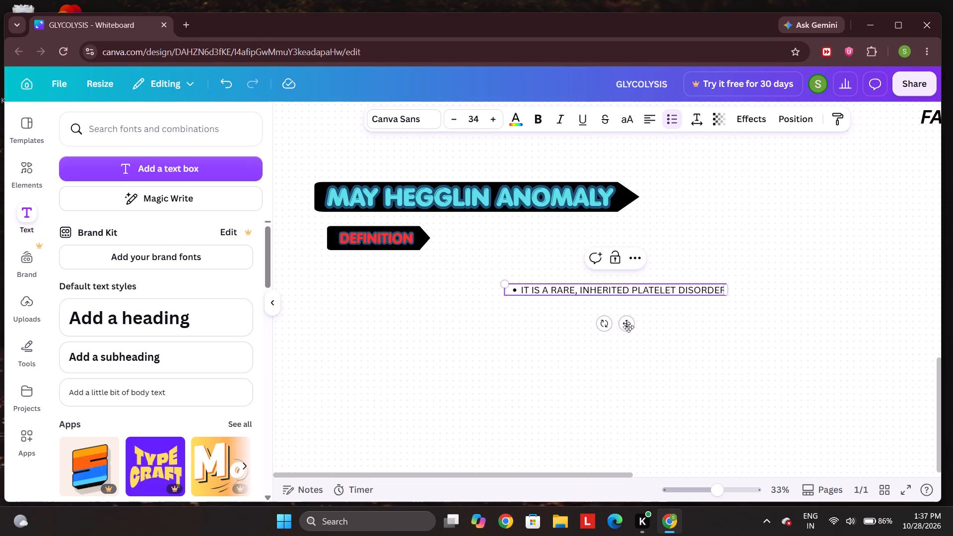
# Place the bulleted line beside the DEFINITION banner's tip, vertically aligned with it, and scale it up to font size 40.5.
pyautogui.moveTo(626, 325); pyautogui.dragTo(557, 273)
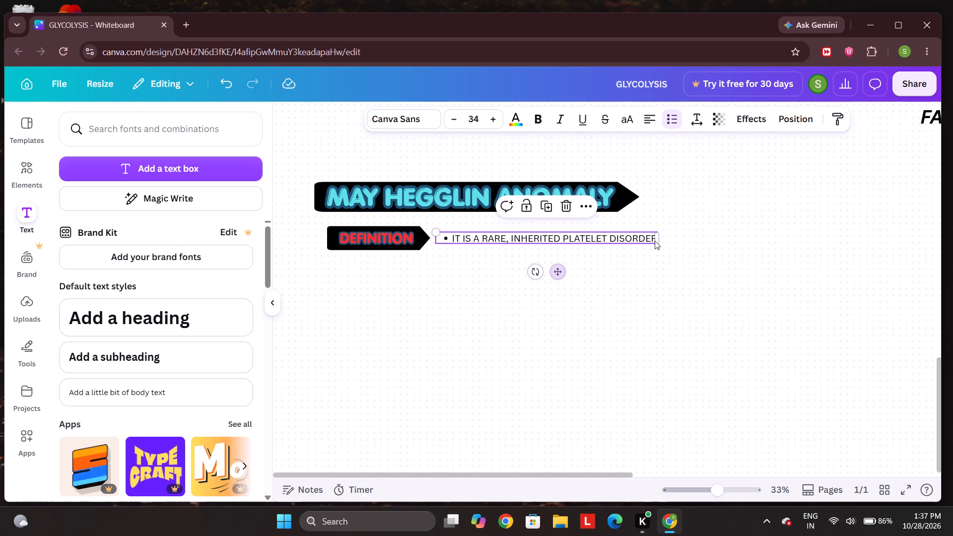
pyautogui.moveTo(656, 245); pyautogui.dragTo(677, 268)
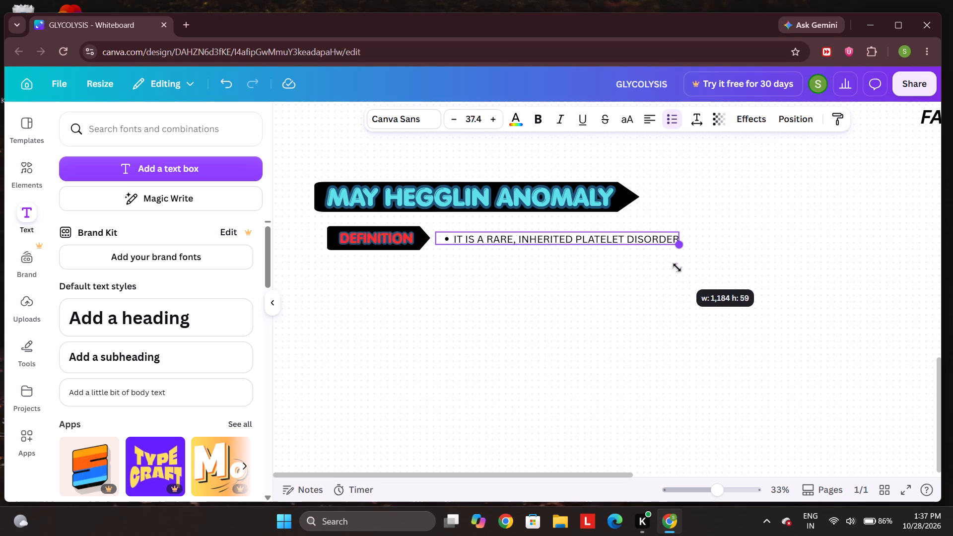
pyautogui.moveTo(677, 268); pyautogui.dragTo(689, 290)
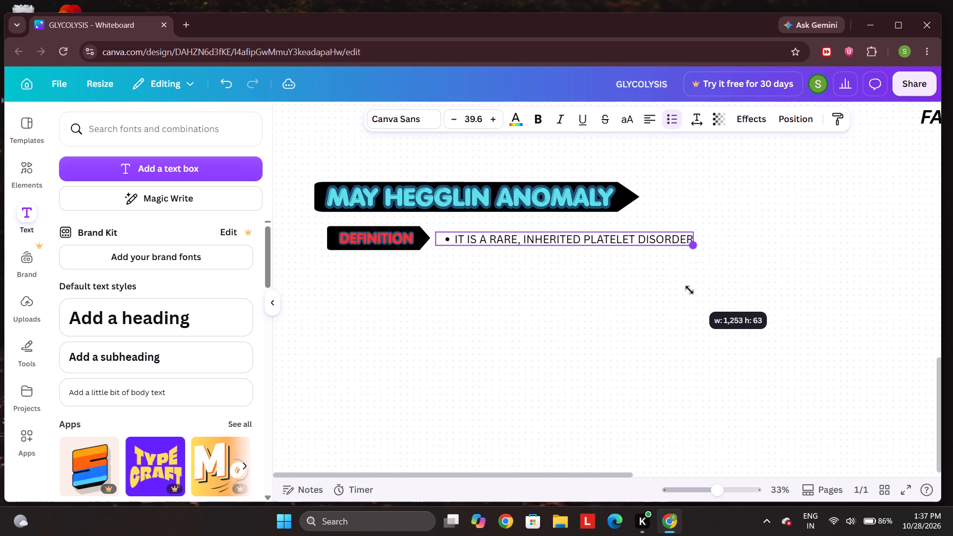
pyautogui.moveTo(689, 290); pyautogui.dragTo(694, 298)
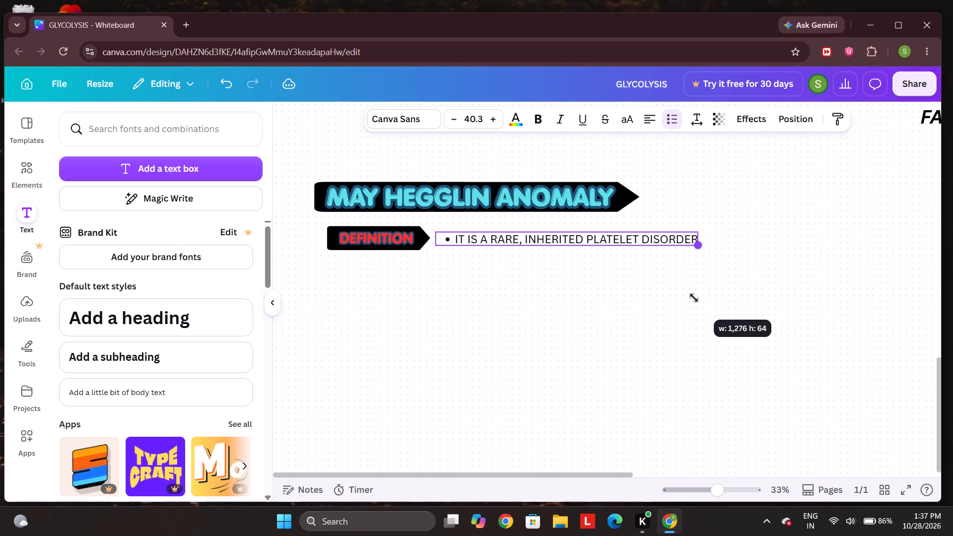
pyautogui.moveTo(694, 298); pyautogui.dragTo(695, 300)
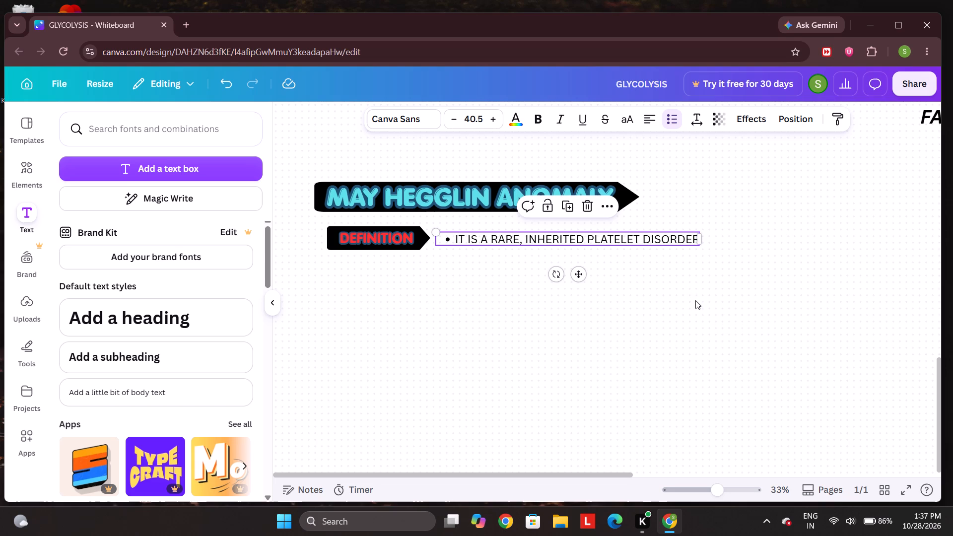
pyautogui.click(444, 254)
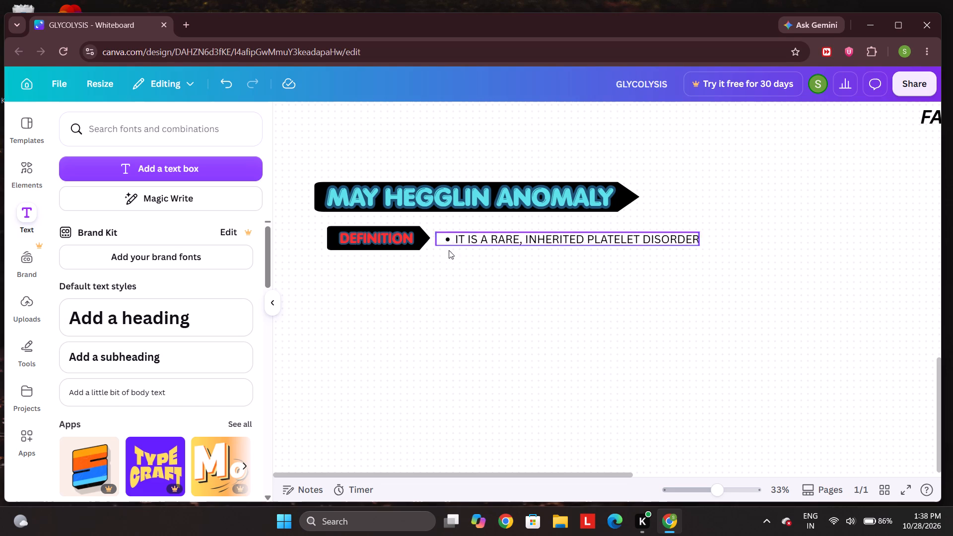
# Add a second bulleted body text line reading "CHARACTERIZED BY THROMBOCYTOPENIA, PRESENCE OF GIANT PLATELET AND dOHLE LIKE INCLUSION BODIES IN NEUTROPHIL".
pyautogui.click(212, 388)
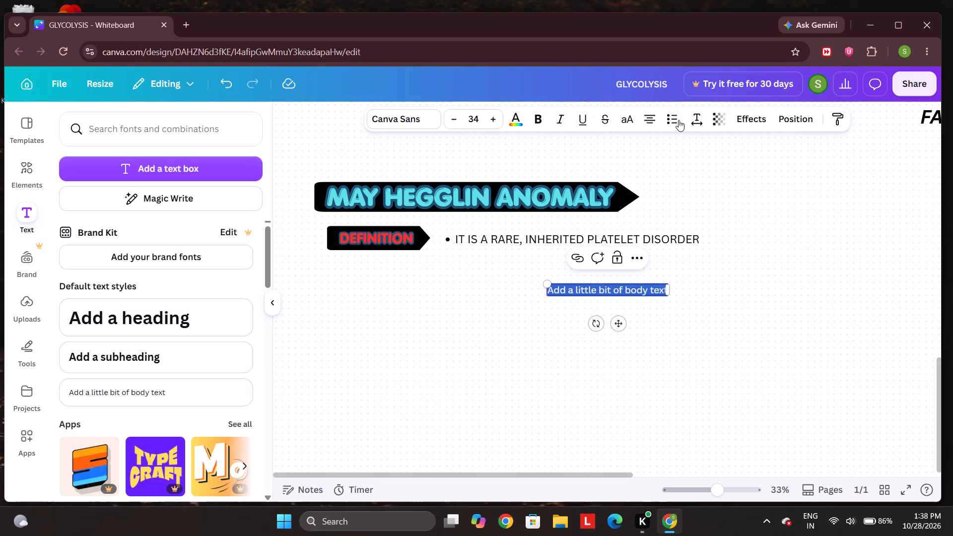
pyautogui.click(680, 119)
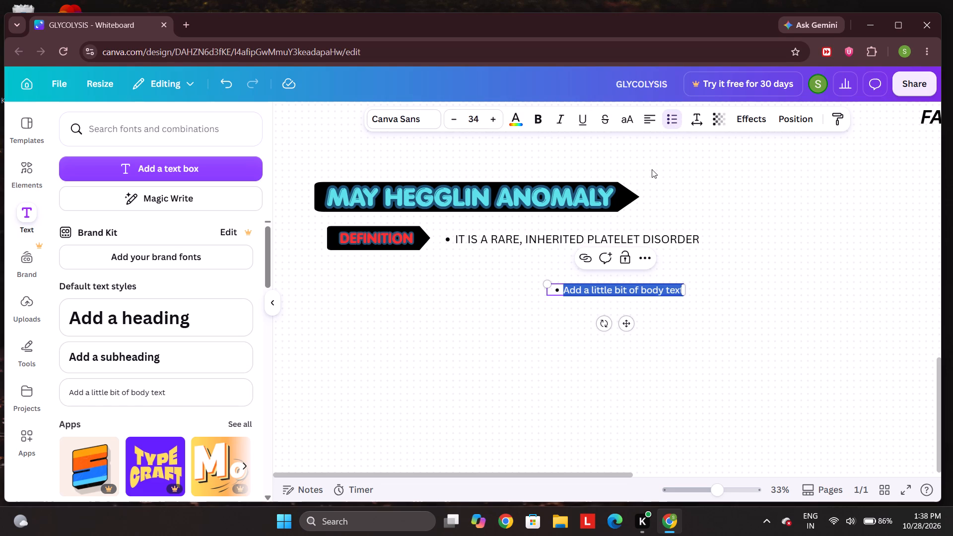
pyautogui.press('i')
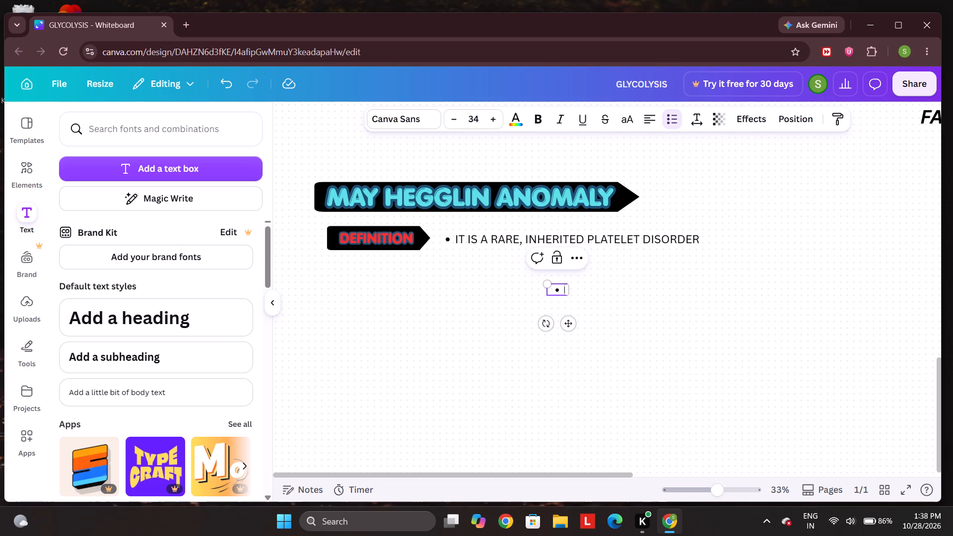
pyautogui.press('Delete')
pyautogui.press('c')
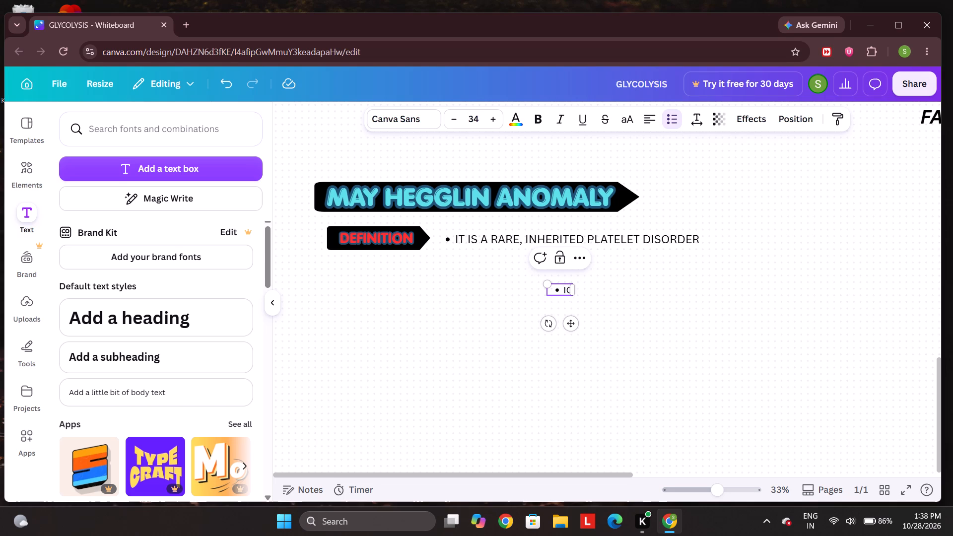
pyautogui.write('HA')
pyautogui.press('r')
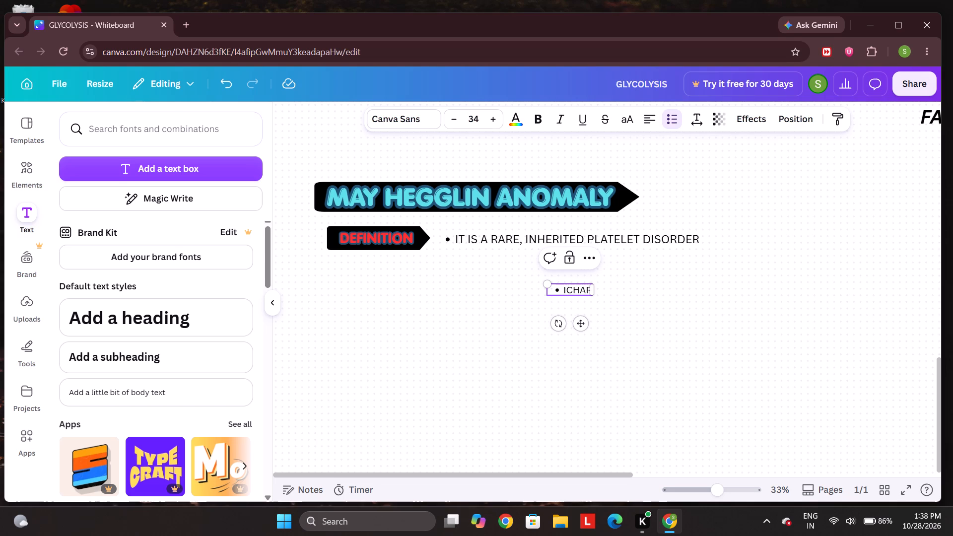
pyautogui.write('ACTE')
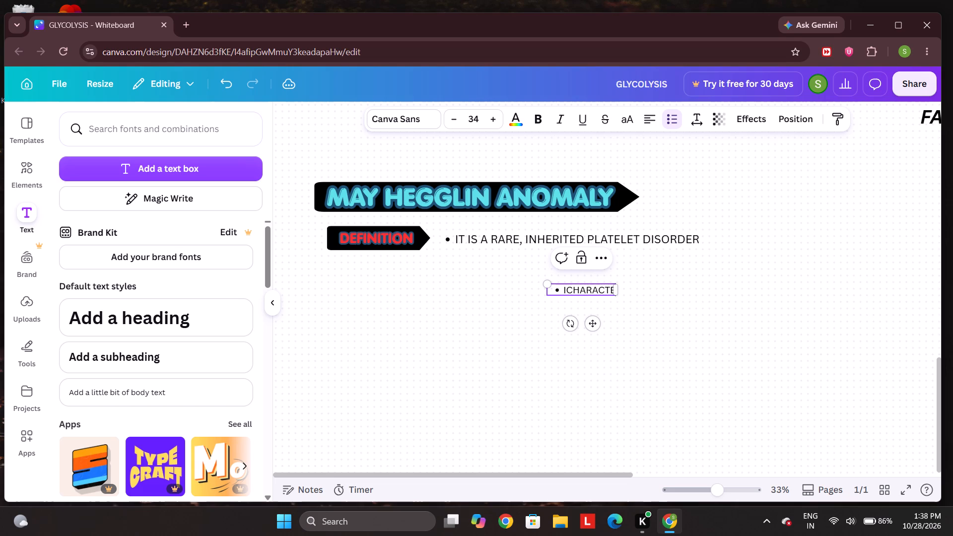
pyautogui.press('r')
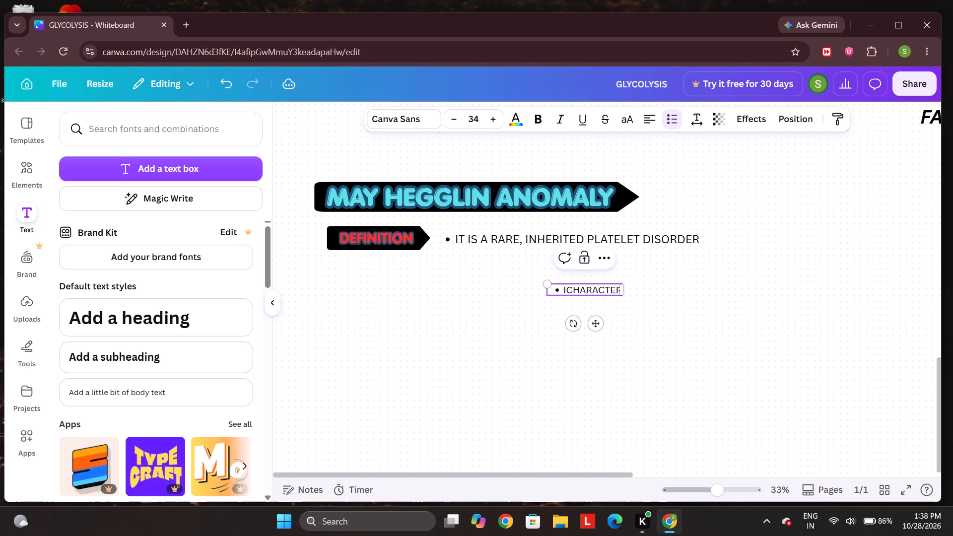
pyautogui.write('IZED')
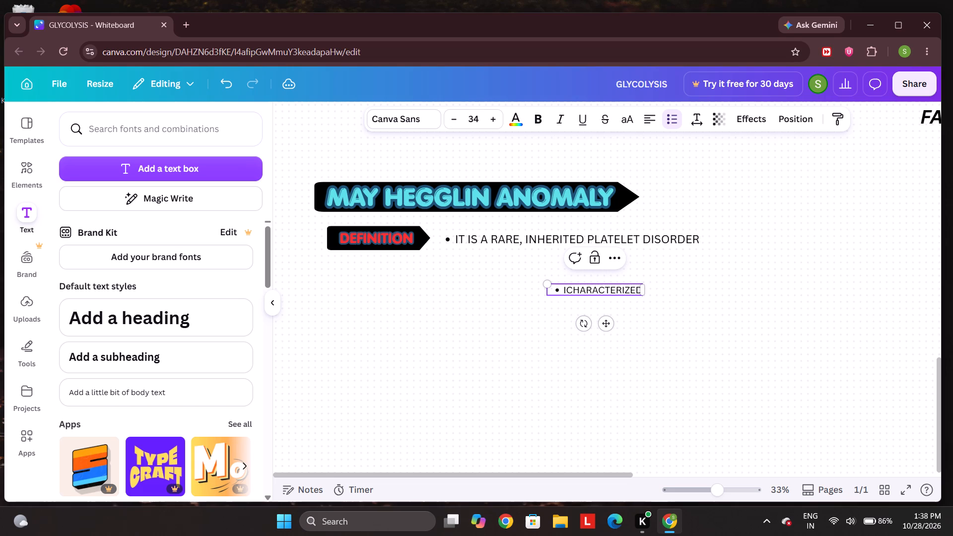
pyautogui.press('space')
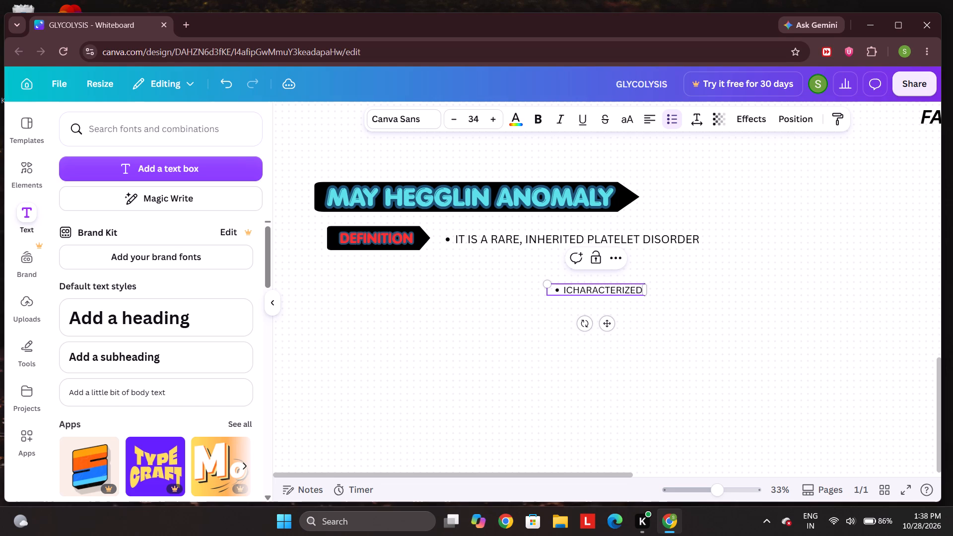
pyautogui.write('BY')
pyautogui.press('space')
pyautogui.write('THROMB')
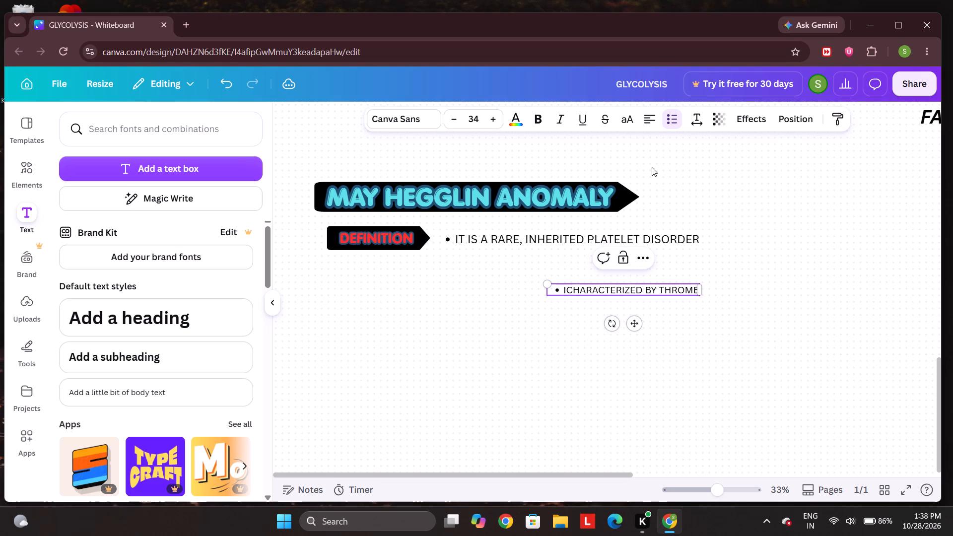
pyautogui.write('OCYTOPENIA')
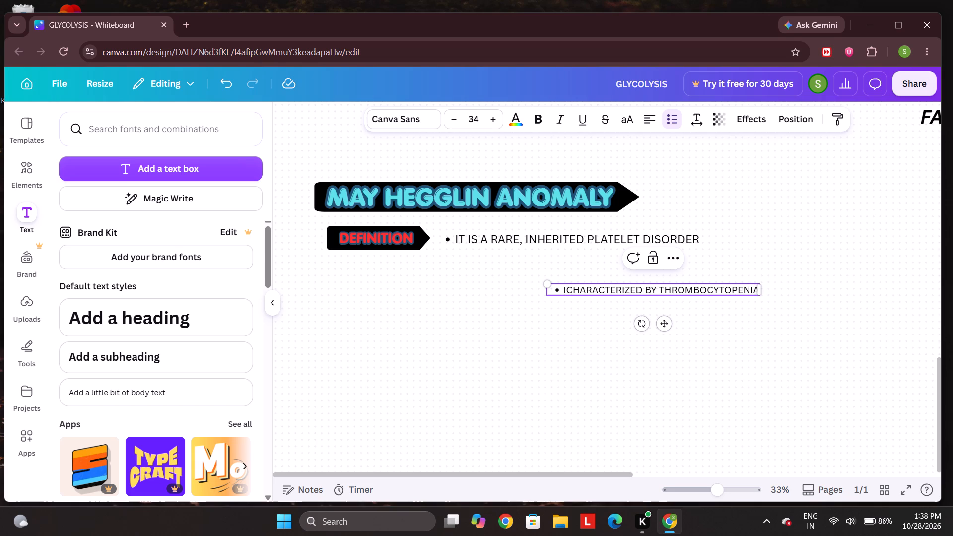
pyautogui.press('space')
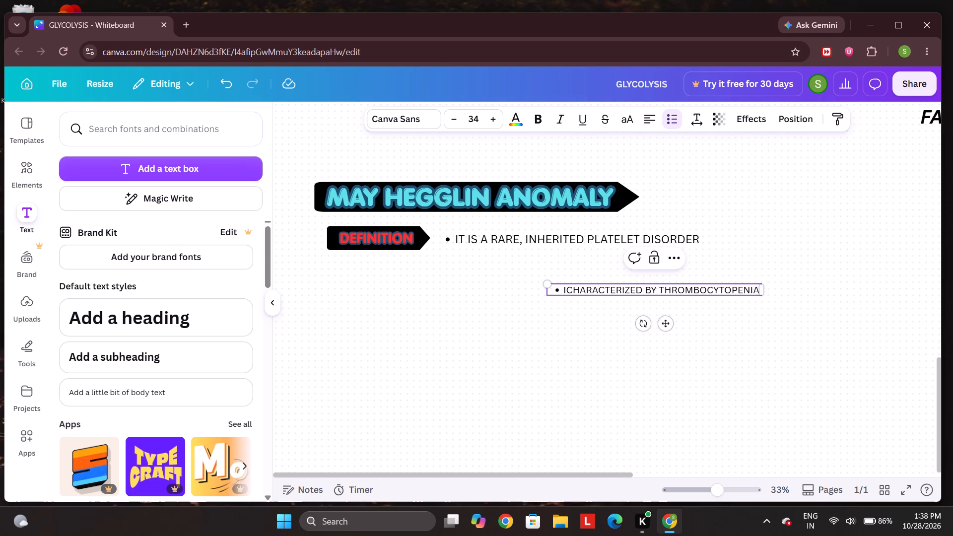
pyautogui.press('BackSpace')
pyautogui.write(', PRE')
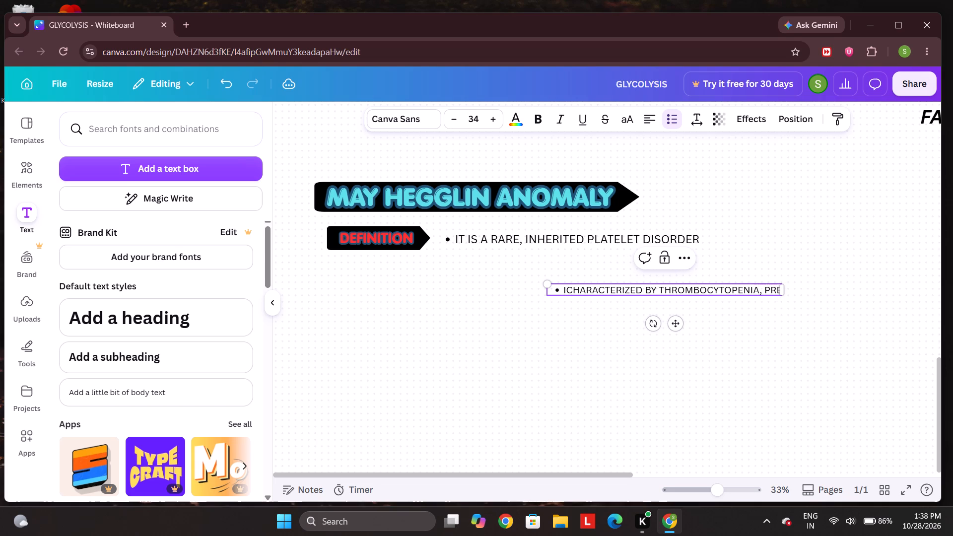
pyautogui.press('s')
pyautogui.write('EN')
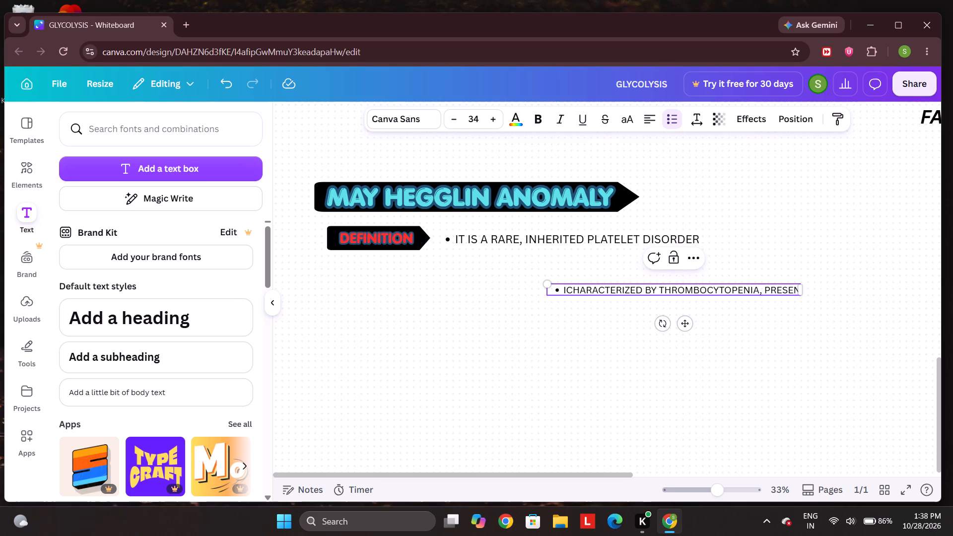
pyautogui.write('CE')
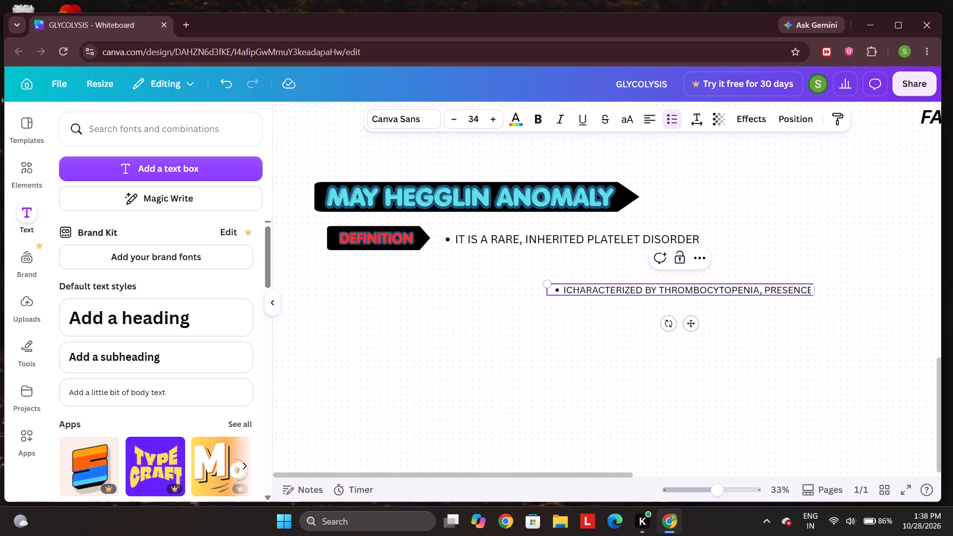
pyautogui.press('space')
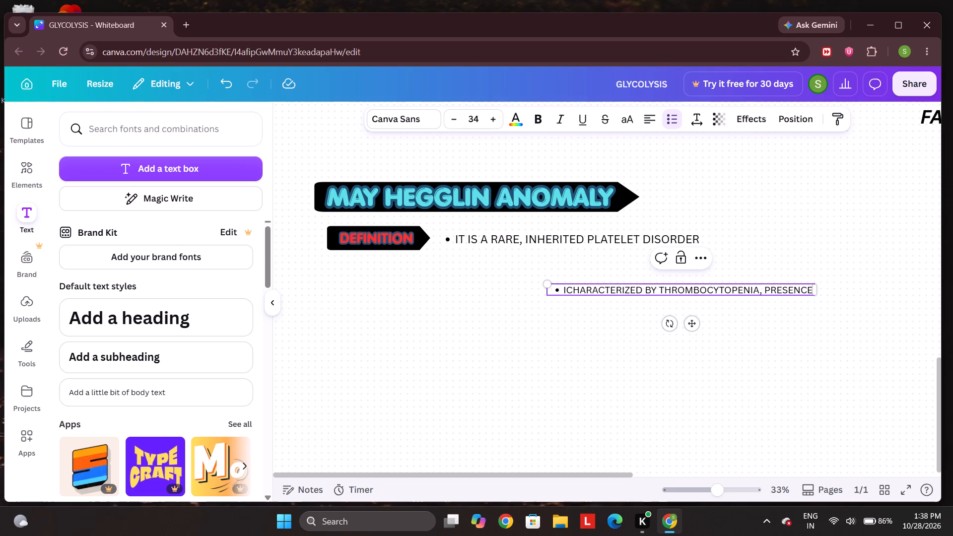
pyautogui.press('p')
pyautogui.press('BackSpace')
pyautogui.write('OF GIANT')
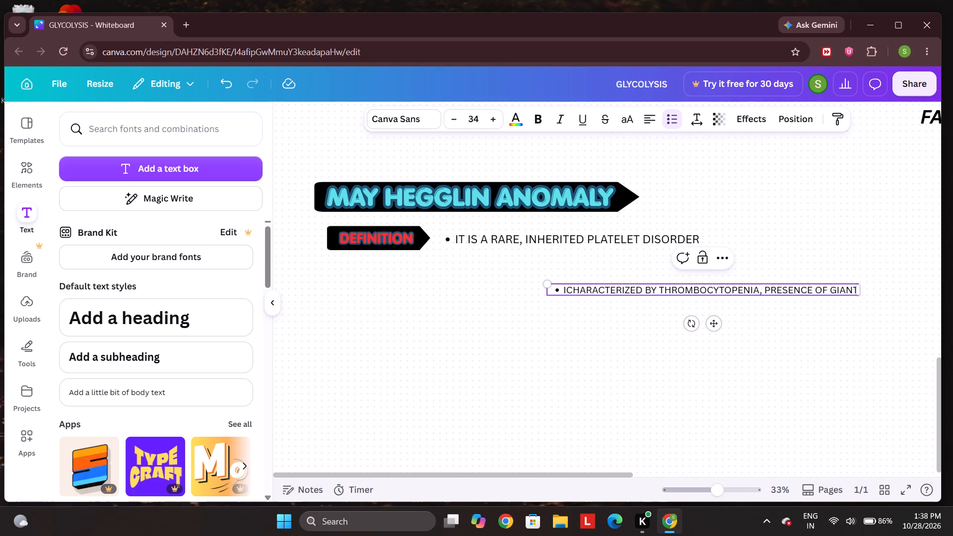
pyautogui.press('space')
pyautogui.write('PLATELET')
pyautogui.press('space')
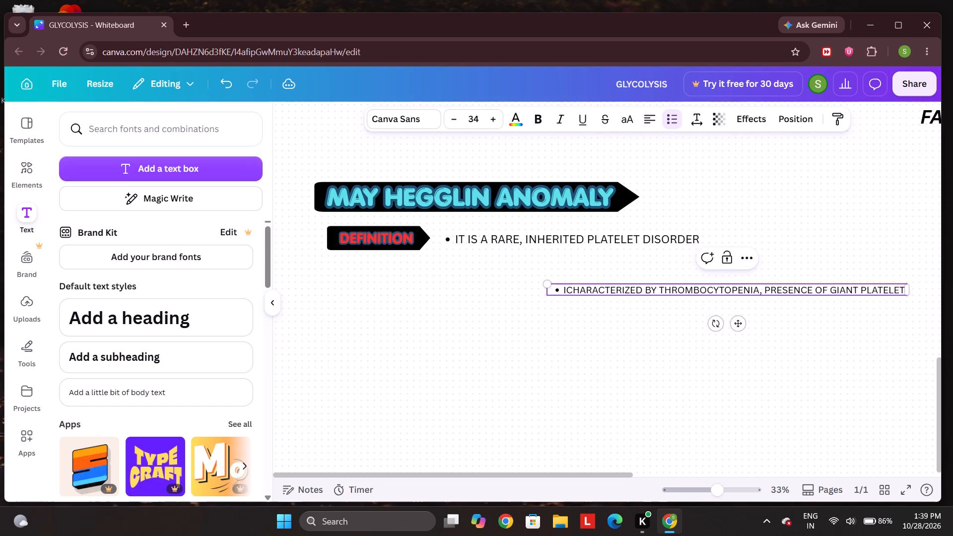
pyautogui.write('AND')
pyautogui.press('space')
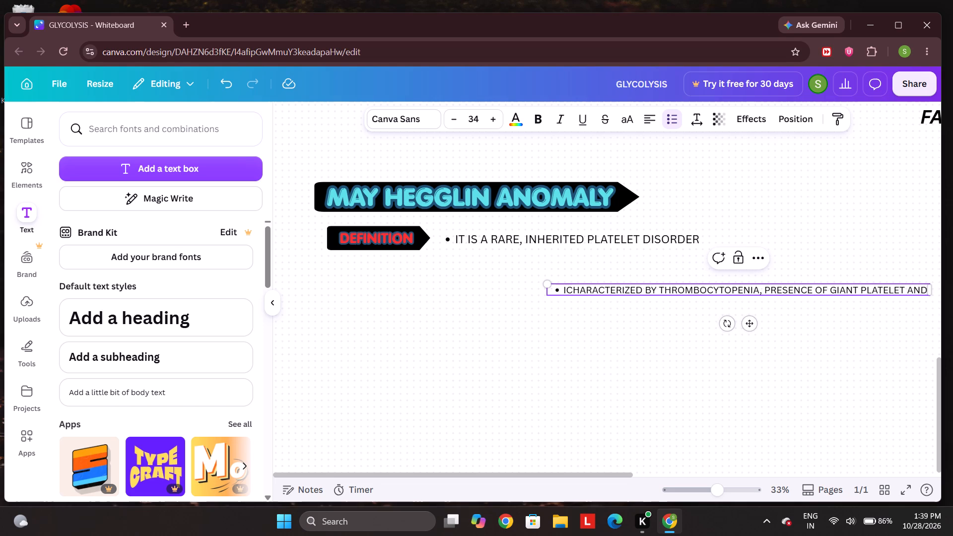
pyautogui.write('dO')
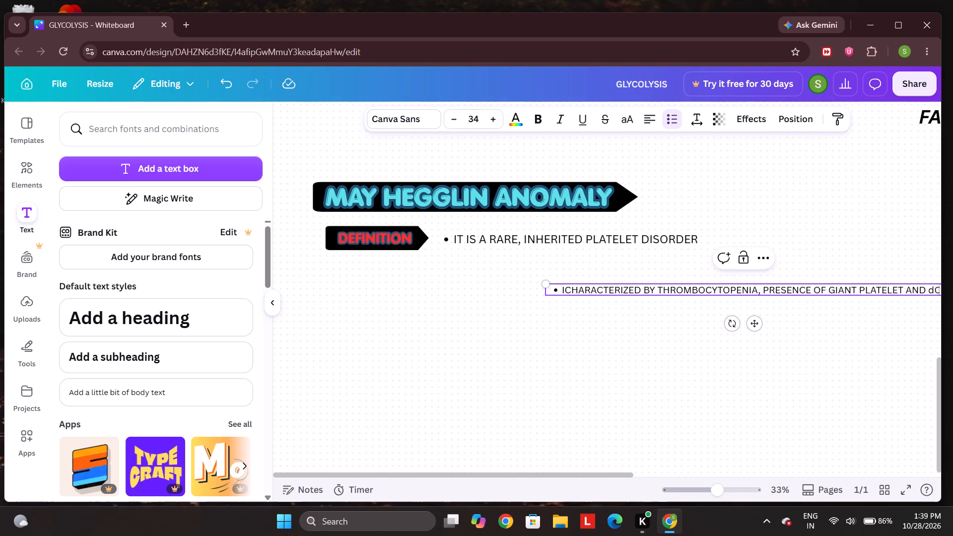
pyautogui.write('HLE LIKE')
pyautogui.press('space')
pyautogui.write('INCLUSION')
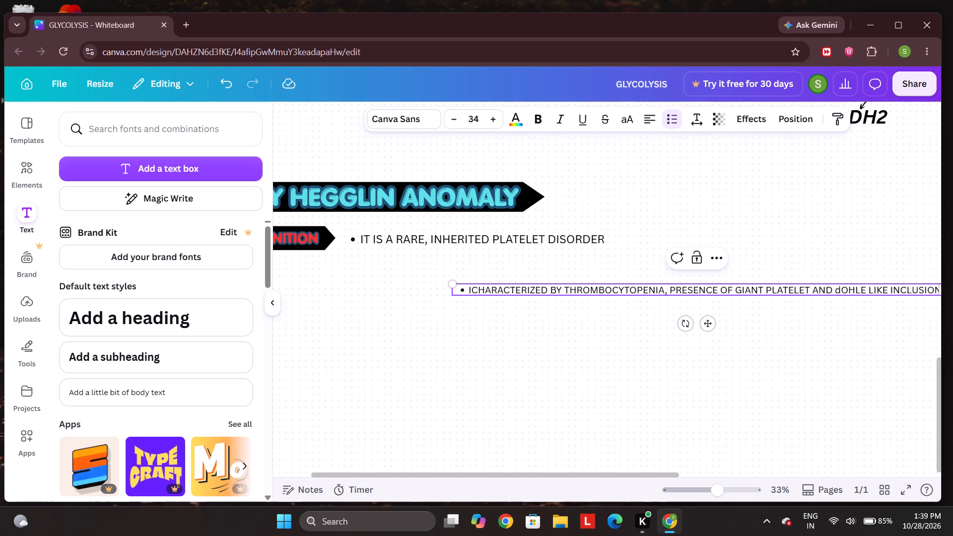
pyautogui.hscroll(-2, 652, 167)
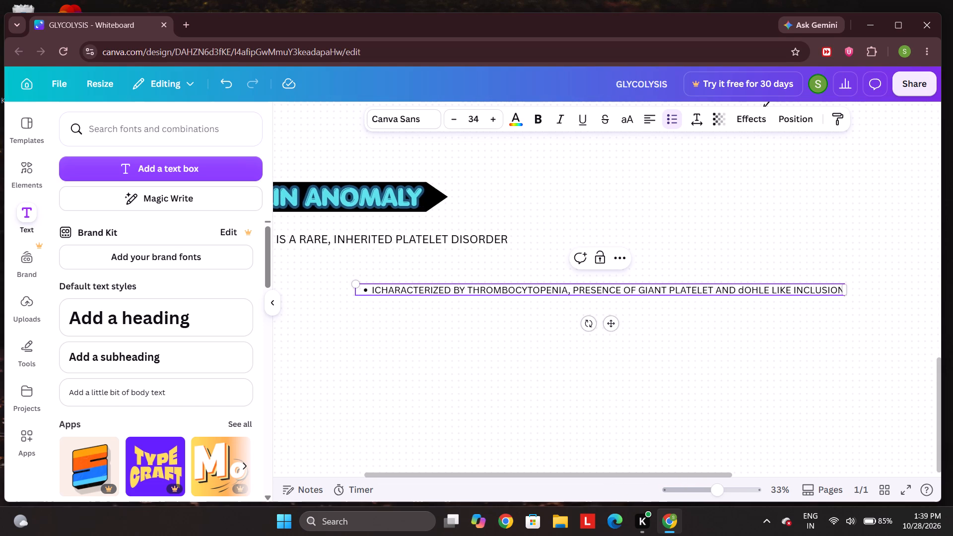
pyautogui.press('space')
pyautogui.press('b')
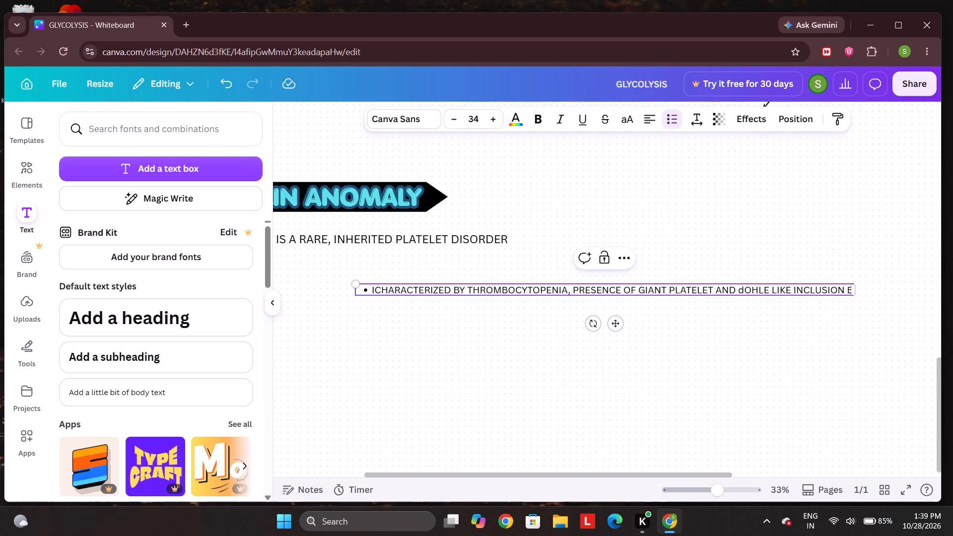
pyautogui.write('ODIES')
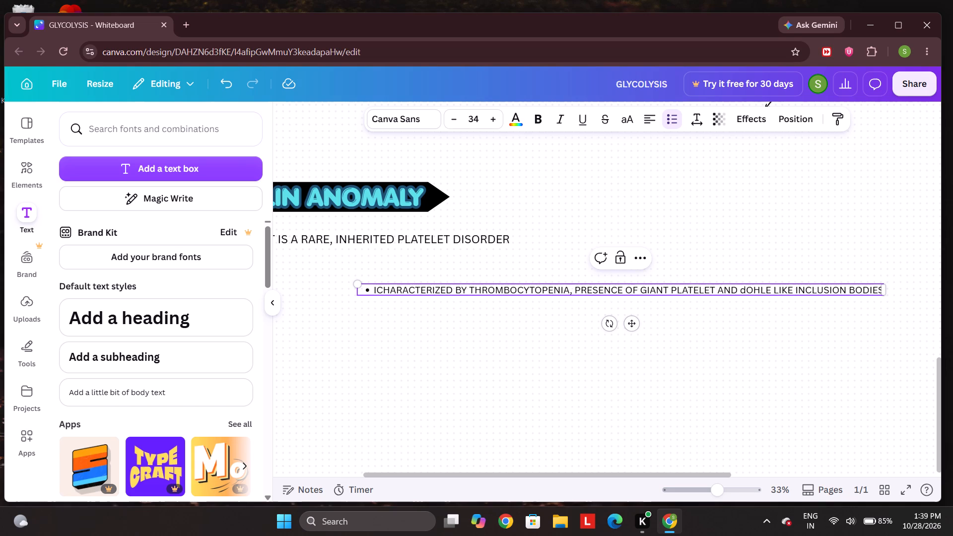
pyautogui.press('space')
pyautogui.write('IN NEUT')
pyautogui.write('ROPHIL')
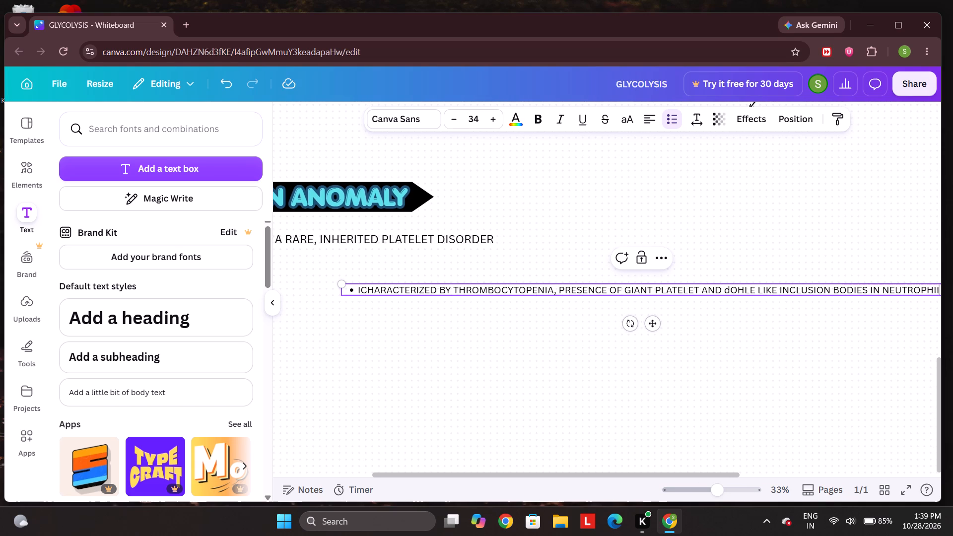
pyautogui.hscroll(2, 771, 284)
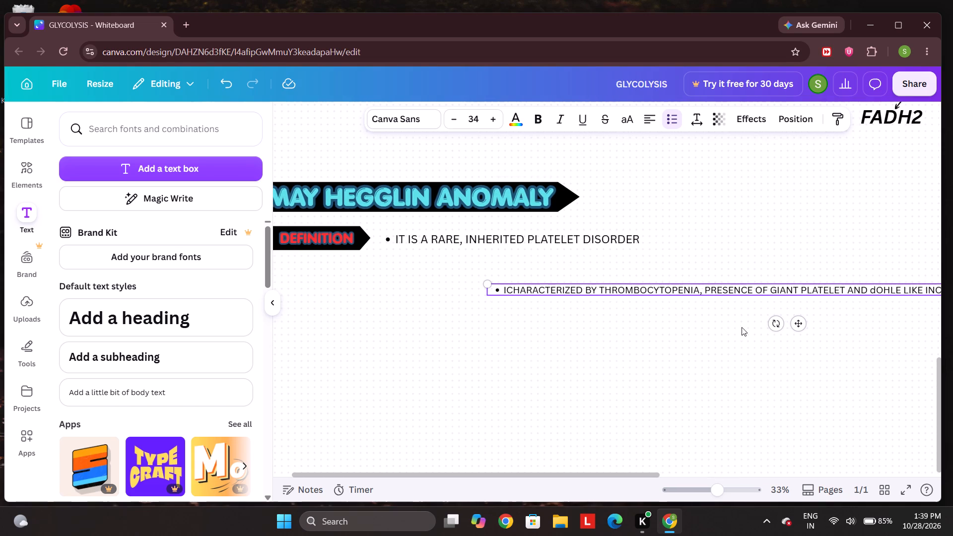
pyautogui.click(506, 290)
pyautogui.press('BackSpace')
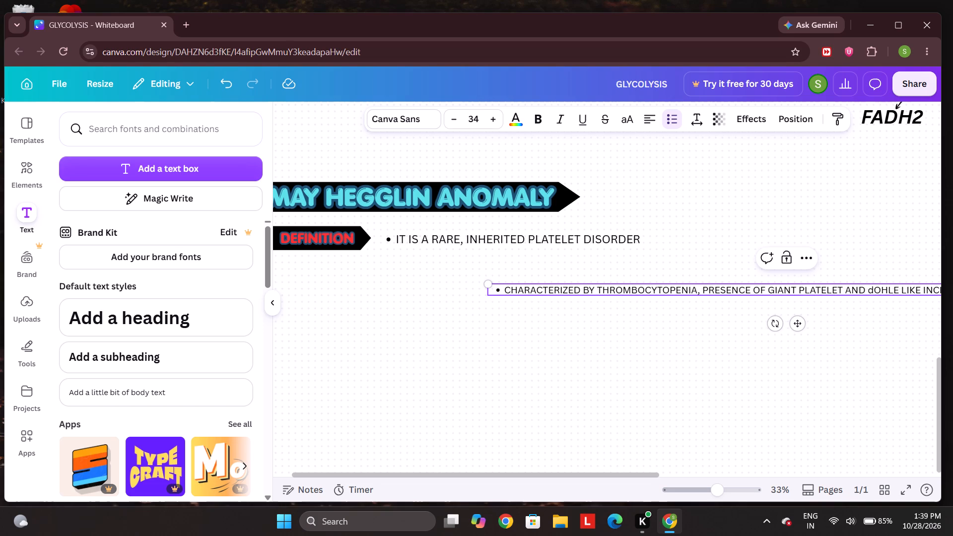
# Move the new bulleted line directly beneath the "IT IS A RARE, INHERITED PLATELET DISORDER" line, with the bullets roughly aligned.
pyautogui.moveTo(793, 322); pyautogui.dragTo(617, 283)
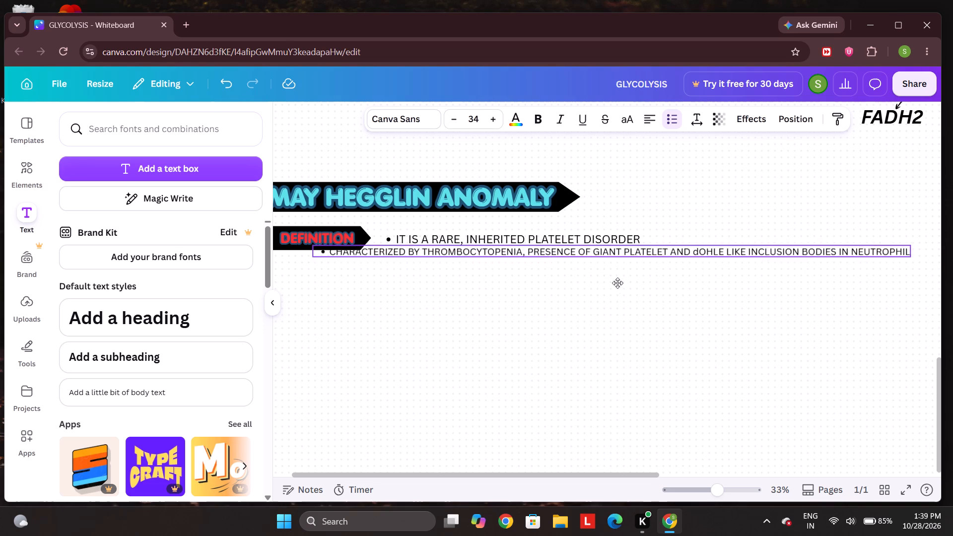
pyautogui.moveTo(617, 283); pyautogui.dragTo(684, 291)
# Scale the "CHARACTERIZED BY THROMBOCYTOPENIA" line down to font size 29.1 and deselect it.
pyautogui.hscroll(-2, 715, 307)
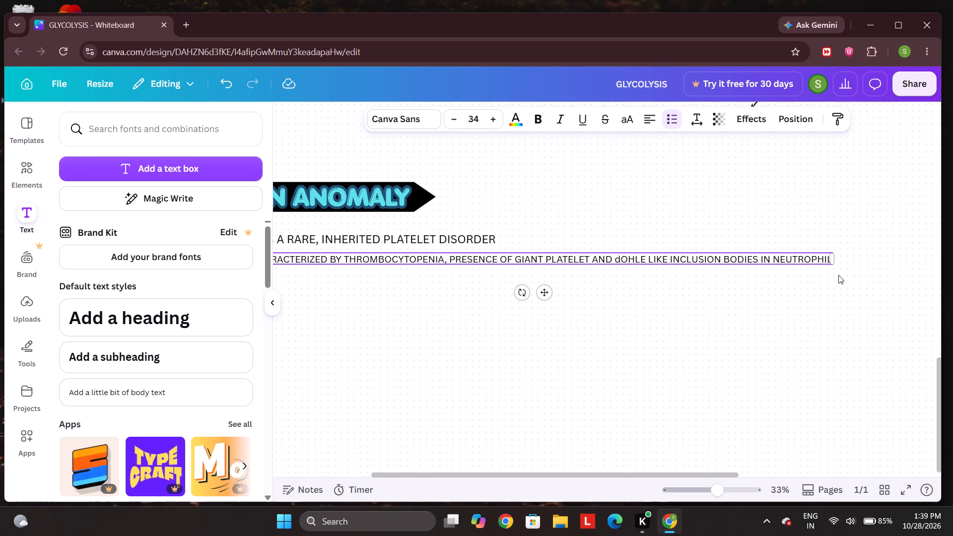
pyautogui.click(830, 264)
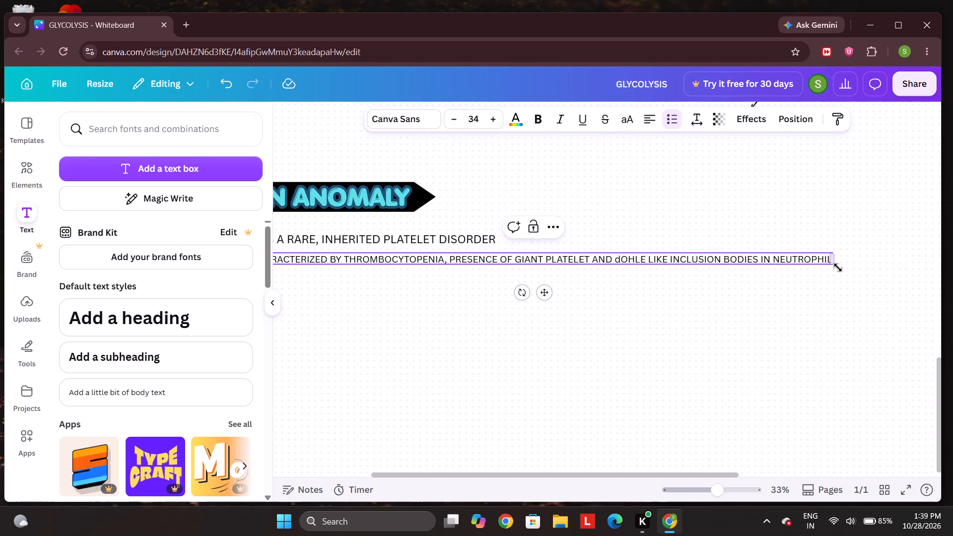
pyautogui.moveTo(838, 268); pyautogui.dragTo(724, 299)
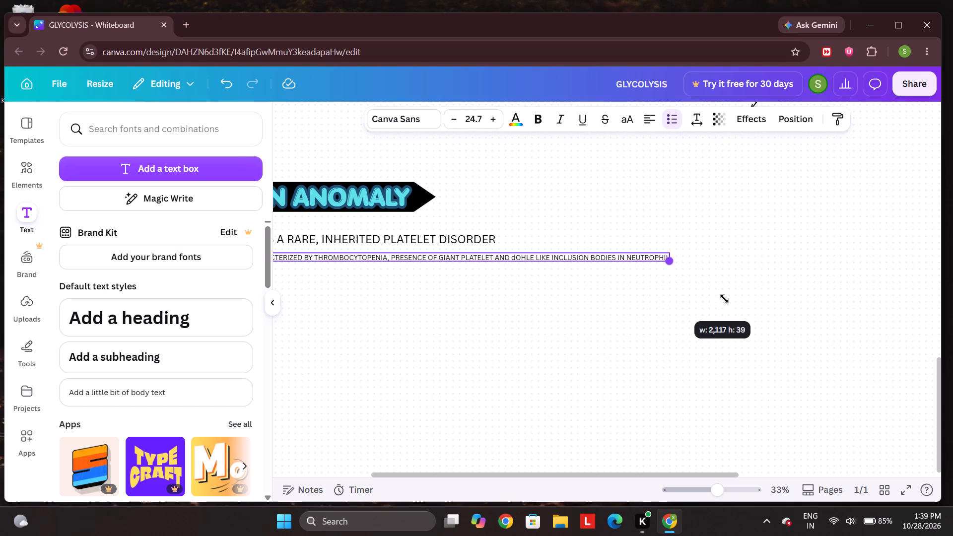
pyautogui.moveTo(724, 299); pyautogui.dragTo(750, 297)
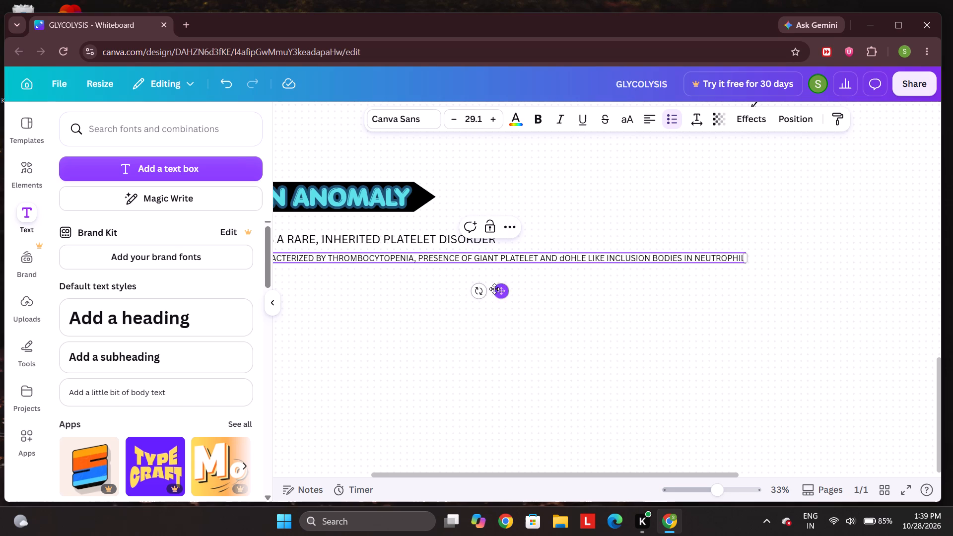
pyautogui.hscroll(2, 494, 289)
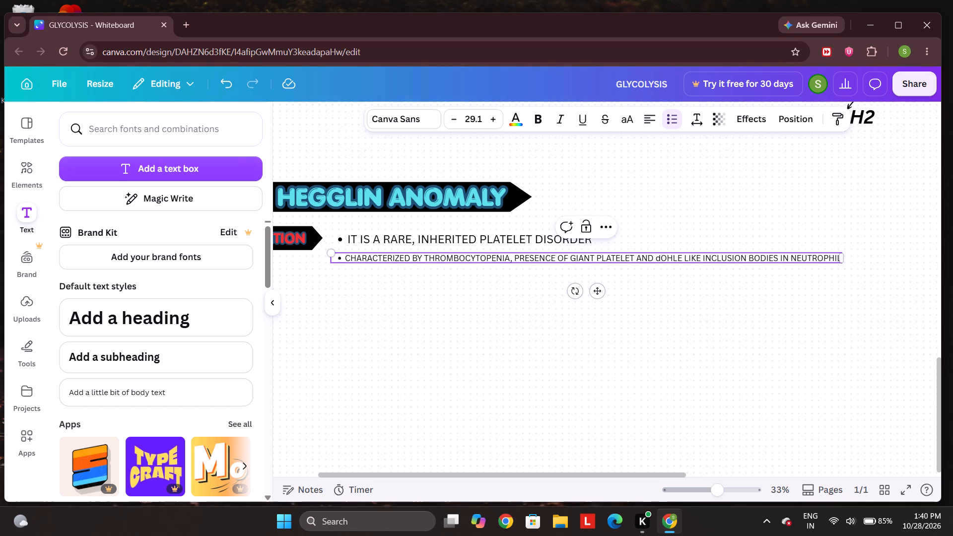
pyautogui.moveTo(347, 260); pyautogui.dragTo(716, 234)
pyautogui.click(529, 296)
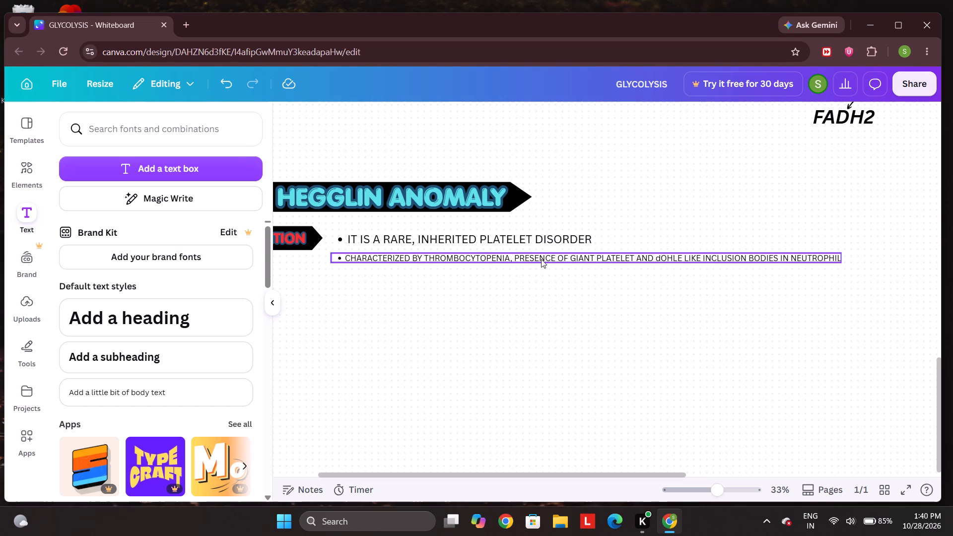
# Make the "IT IS A RARE, INHERITED PLATELET DISORDER" line bold and italic.
pyautogui.click(592, 235)
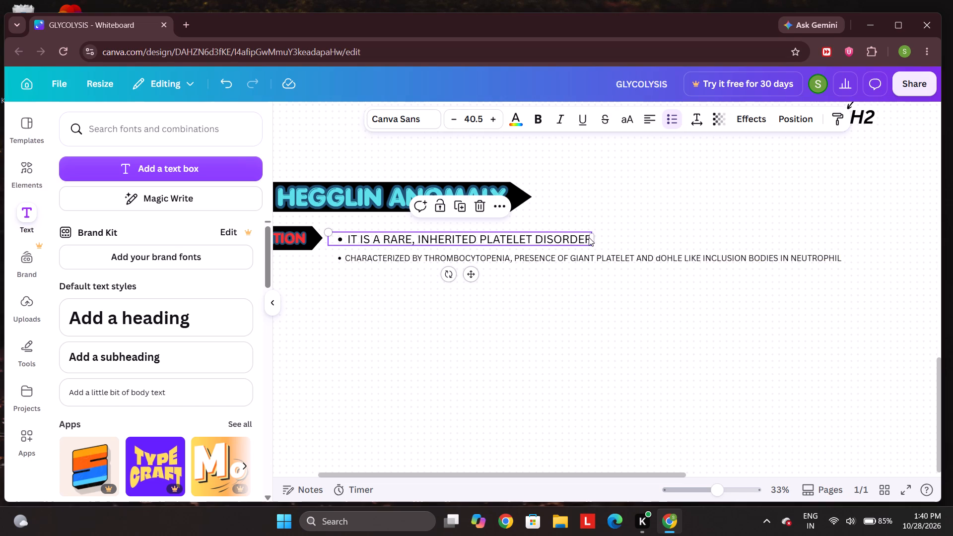
pyautogui.doubleClick(589, 237)
pyautogui.moveTo(588, 238); pyautogui.dragTo(351, 247)
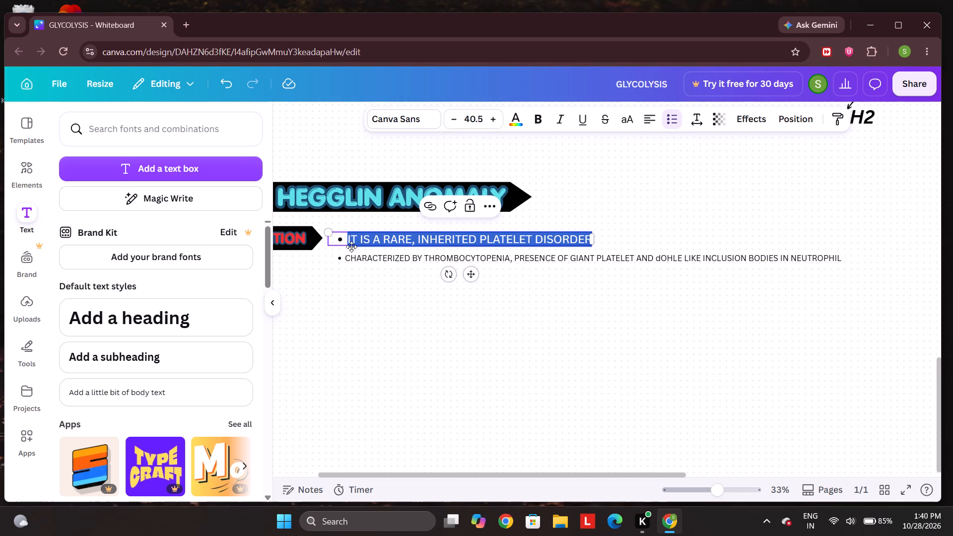
pyautogui.moveTo(351, 247); pyautogui.dragTo(348, 248)
pyautogui.click(540, 119)
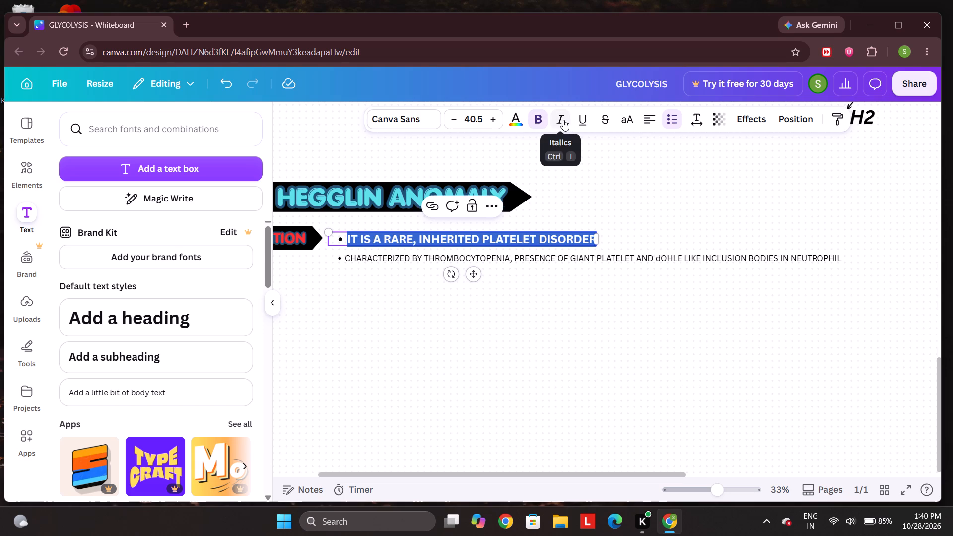
pyautogui.click(563, 120)
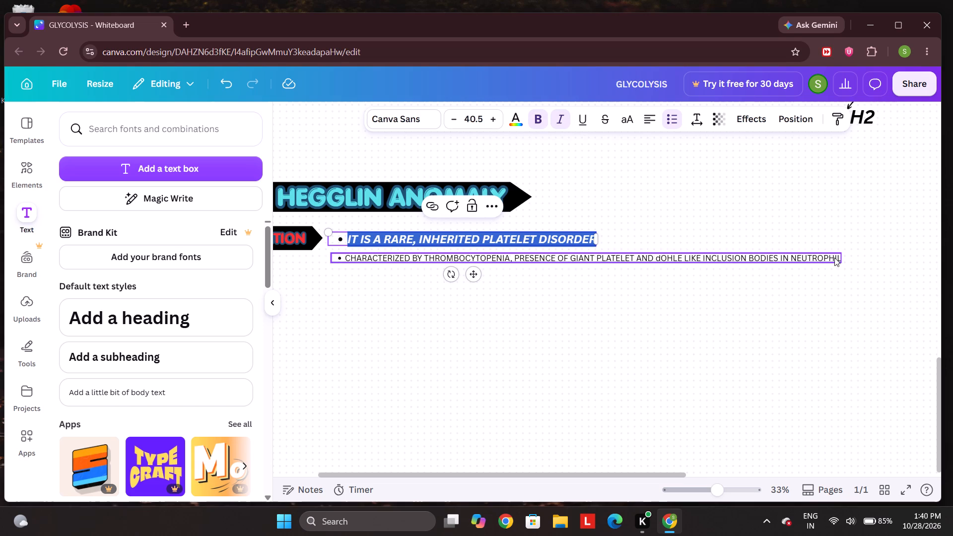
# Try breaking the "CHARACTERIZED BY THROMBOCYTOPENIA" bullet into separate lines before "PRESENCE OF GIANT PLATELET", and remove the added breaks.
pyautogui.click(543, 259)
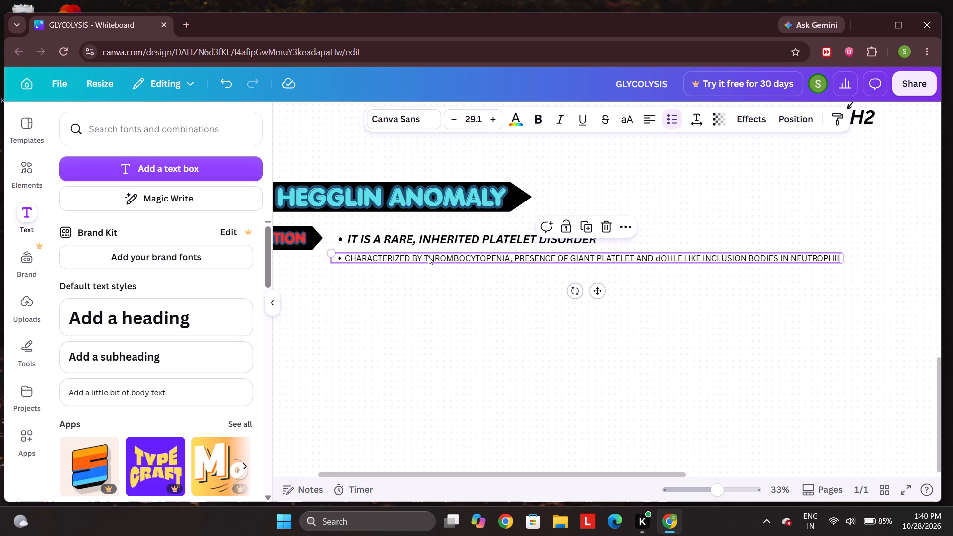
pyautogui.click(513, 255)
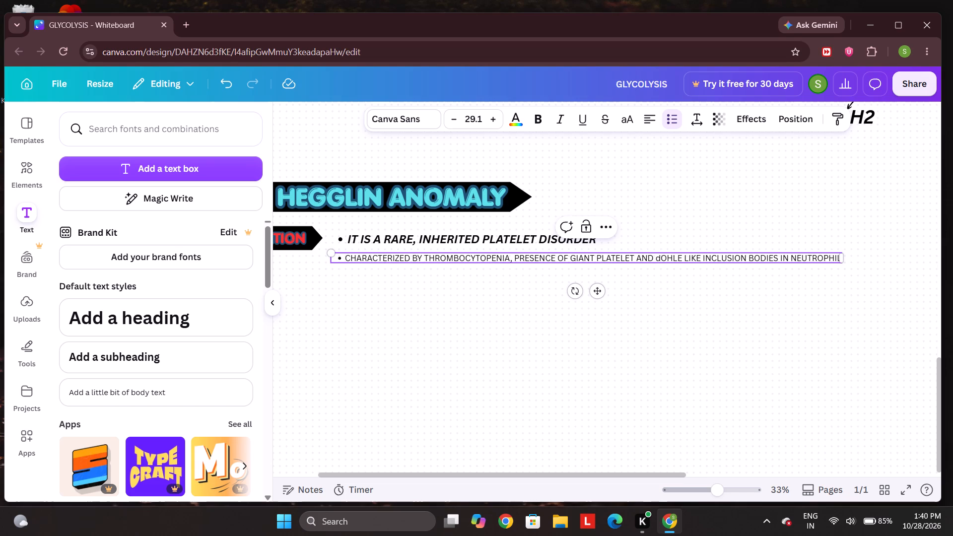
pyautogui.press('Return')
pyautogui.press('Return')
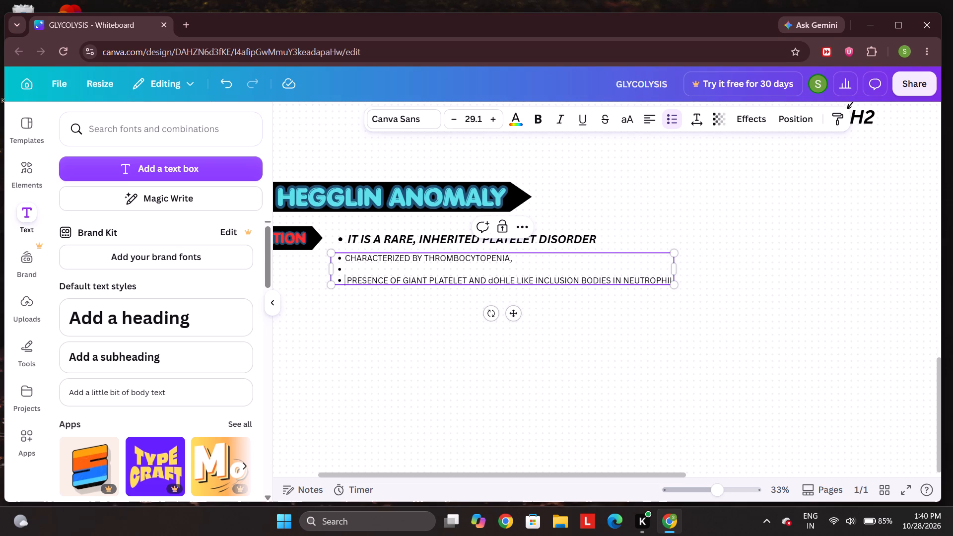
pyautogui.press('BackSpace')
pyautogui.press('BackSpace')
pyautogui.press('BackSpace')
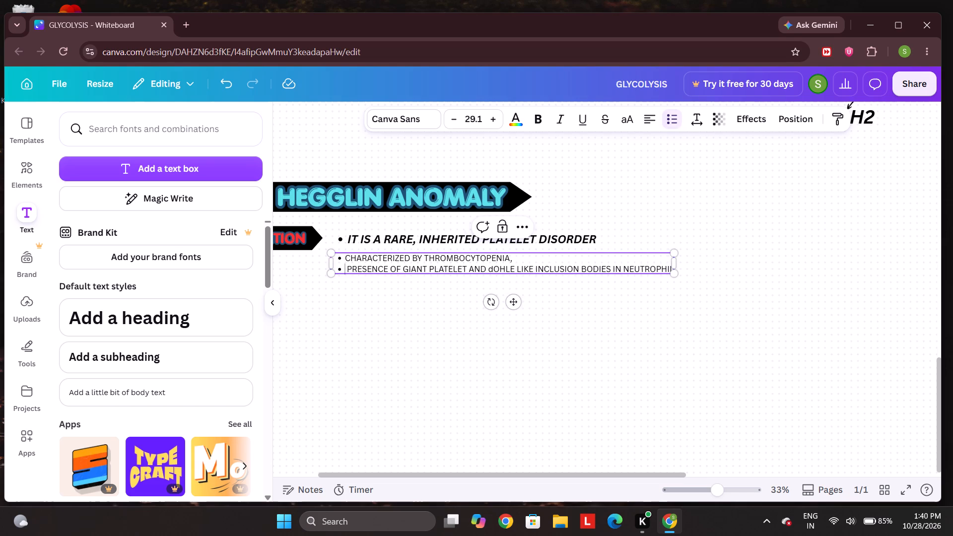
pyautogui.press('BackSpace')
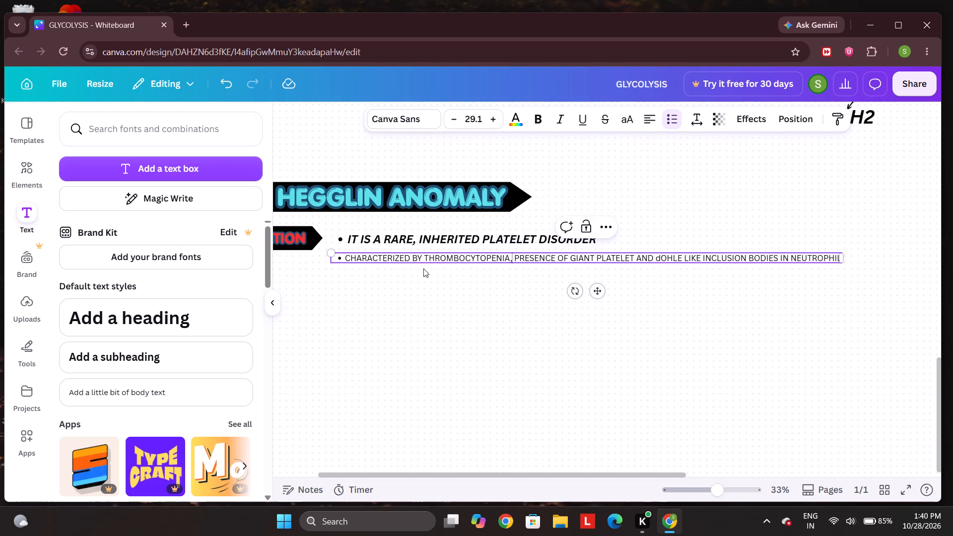
# Resize the "CHARACTERIZED BY THROMBOCYTOPENIA" line to font size 32.4.
pyautogui.doubleClick(833, 257)
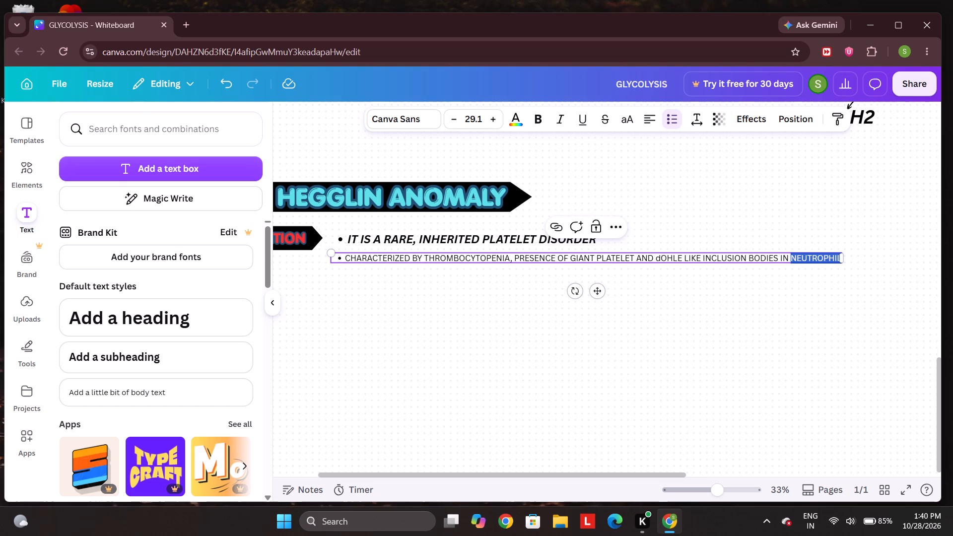
pyautogui.moveTo(843, 264); pyautogui.dragTo(853, 292)
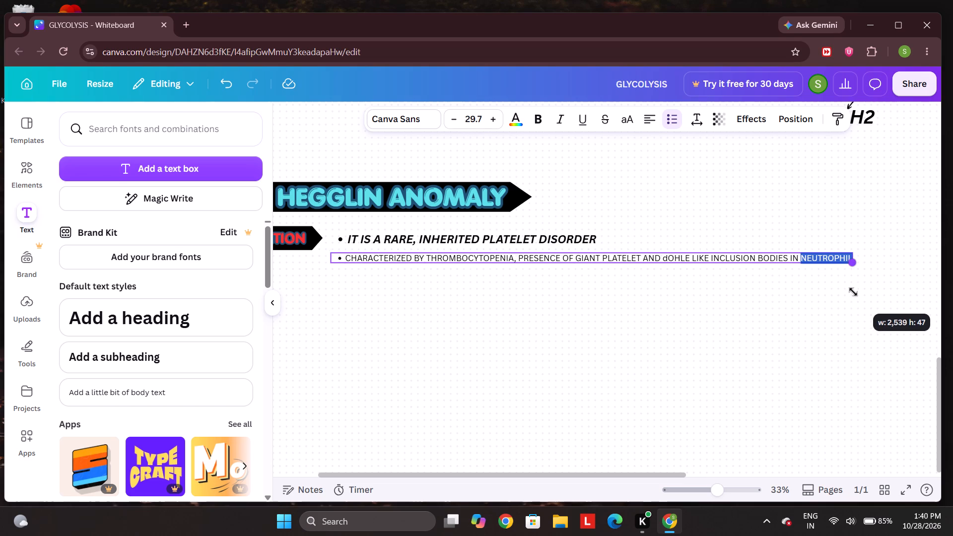
pyautogui.moveTo(853, 292); pyautogui.dragTo(816, 292)
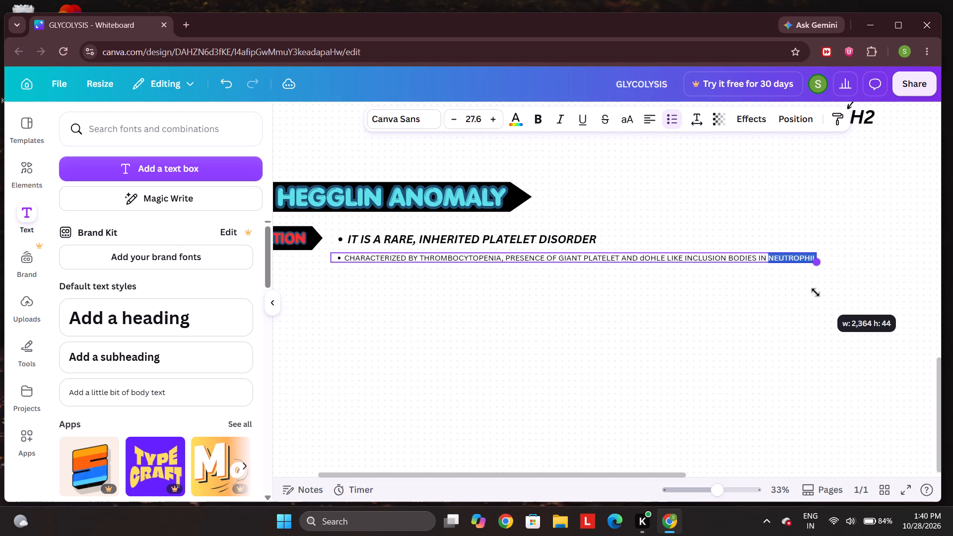
pyautogui.moveTo(816, 292); pyautogui.dragTo(812, 292)
pyautogui.click(488, 235)
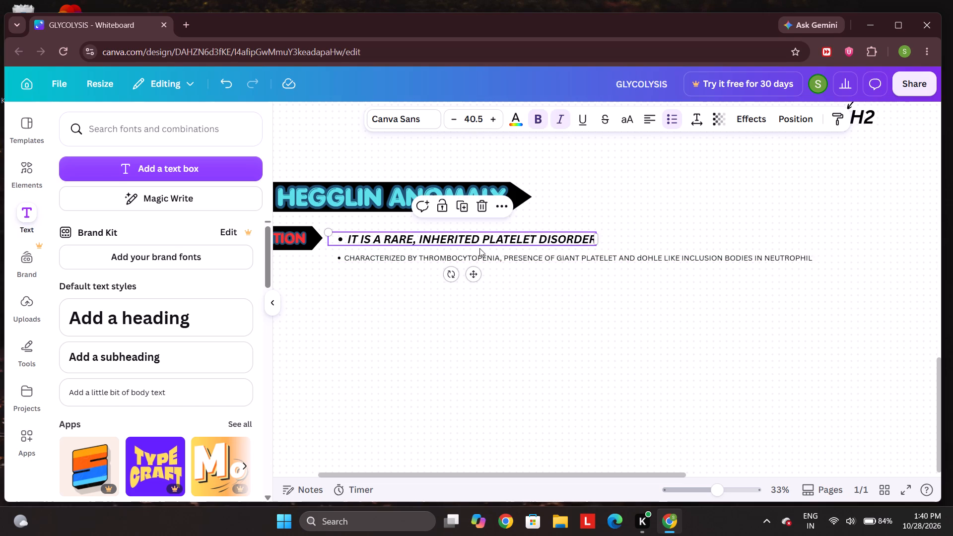
pyautogui.click(476, 255)
pyautogui.tripleClick(492, 120)
pyautogui.doubleClick(492, 120)
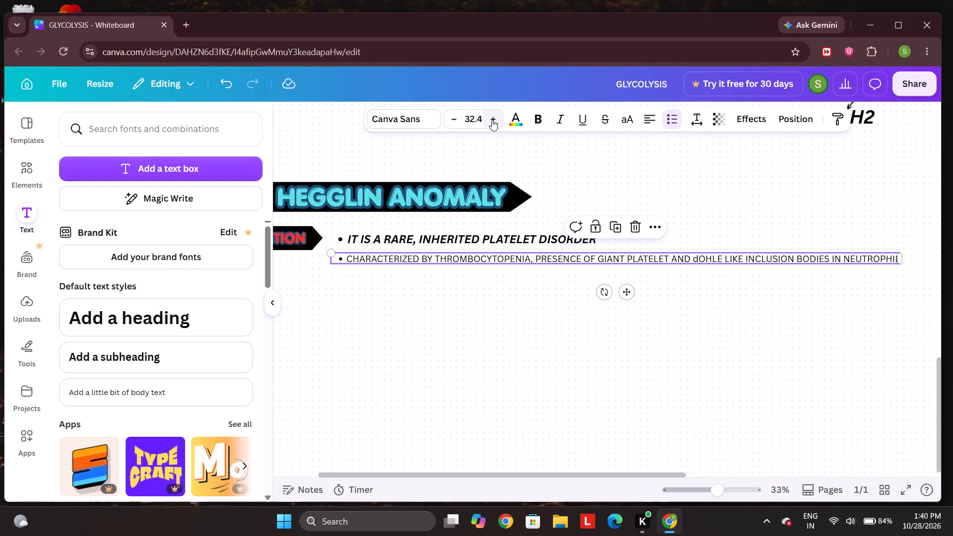
# Make the entire "CHARACTERIZED BY THROMBOCYTOPENIA" line bold and italic, and deselect it.
pyautogui.doubleClick(343, 253)
pyautogui.doubleClick(343, 255)
pyautogui.moveTo(345, 257); pyautogui.dragTo(627, 221)
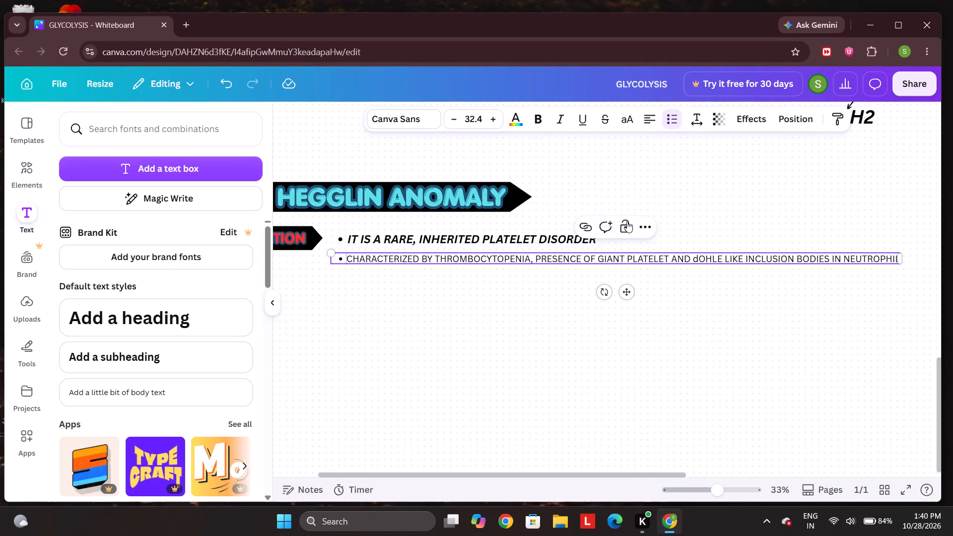
pyautogui.moveTo(627, 221); pyautogui.dragTo(868, 263)
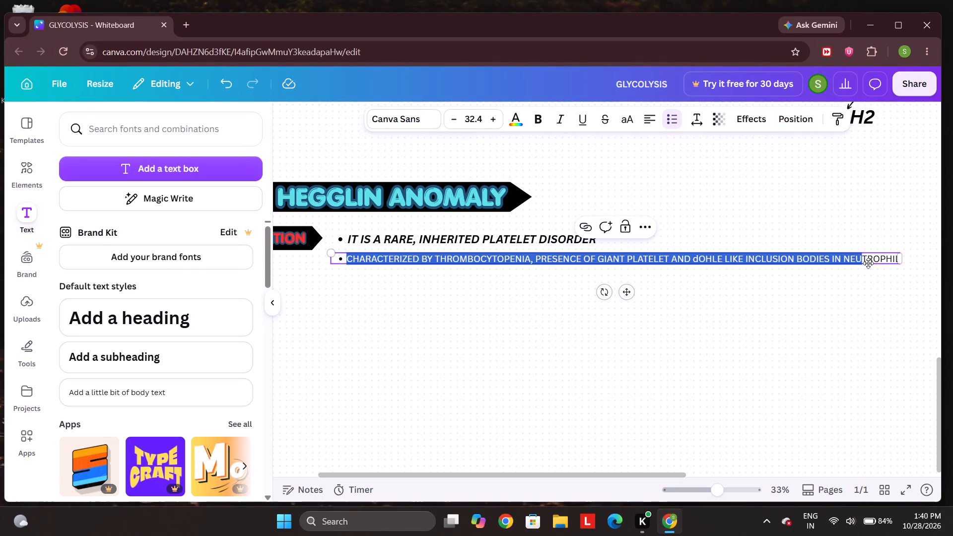
pyautogui.moveTo(868, 263); pyautogui.dragTo(817, 276)
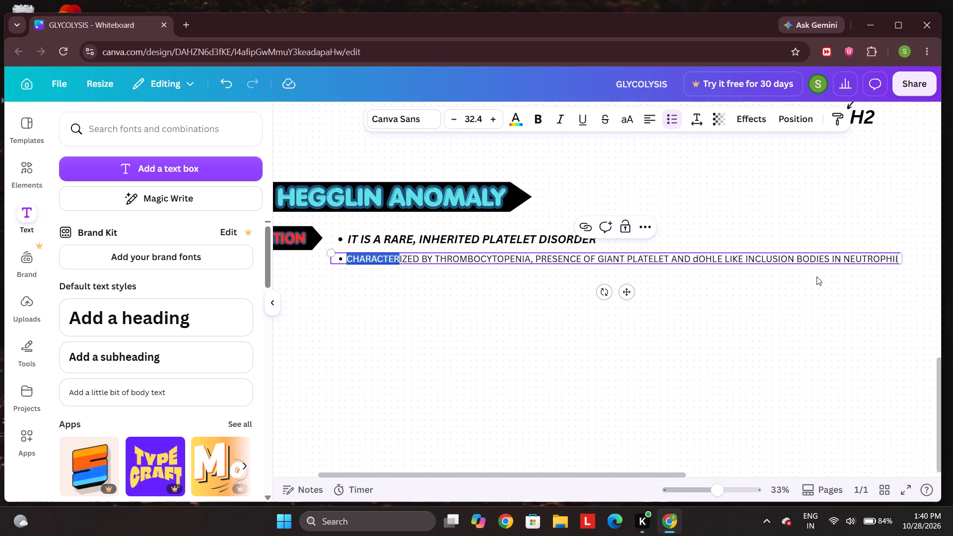
pyautogui.click(550, 350)
pyautogui.click(893, 258)
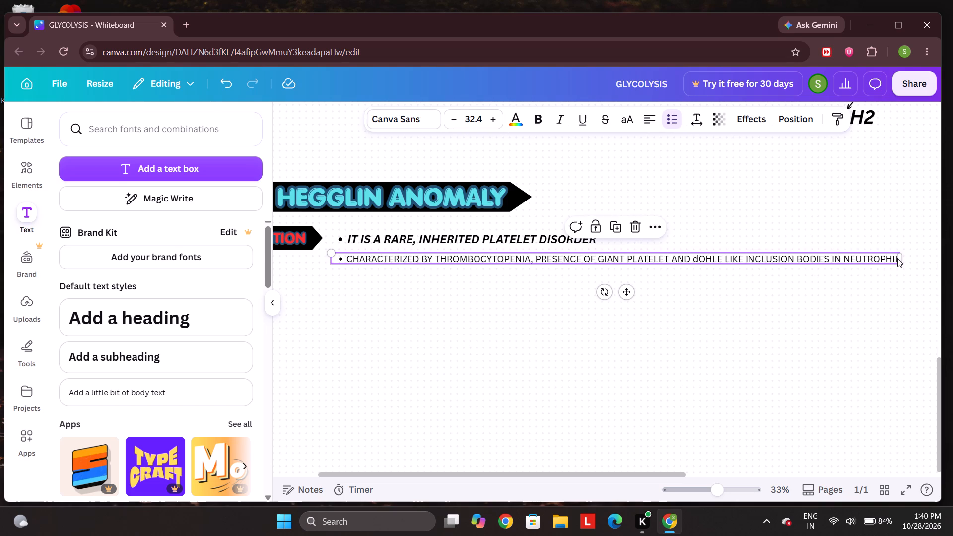
pyautogui.doubleClick(897, 258)
pyautogui.moveTo(897, 258); pyautogui.dragTo(622, 259)
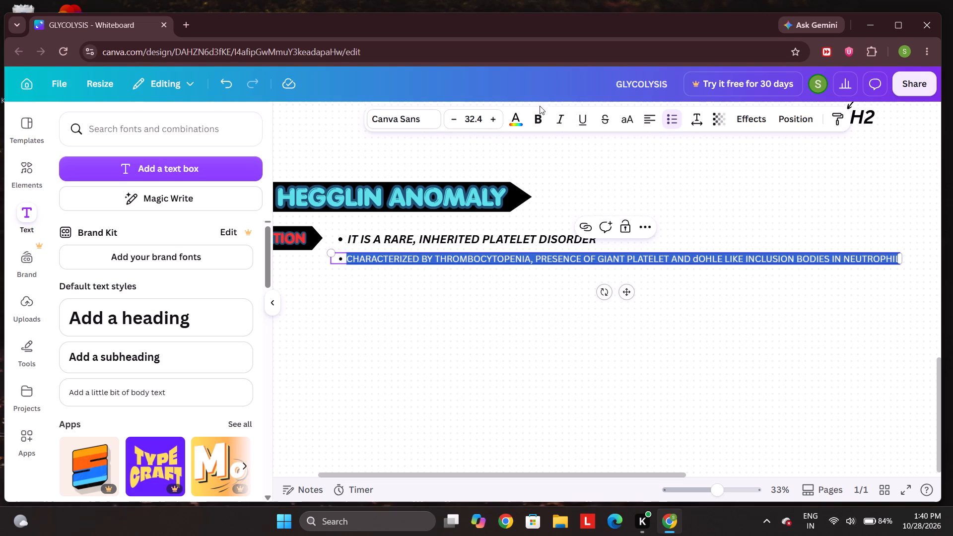
pyautogui.click(532, 118)
pyautogui.click(553, 120)
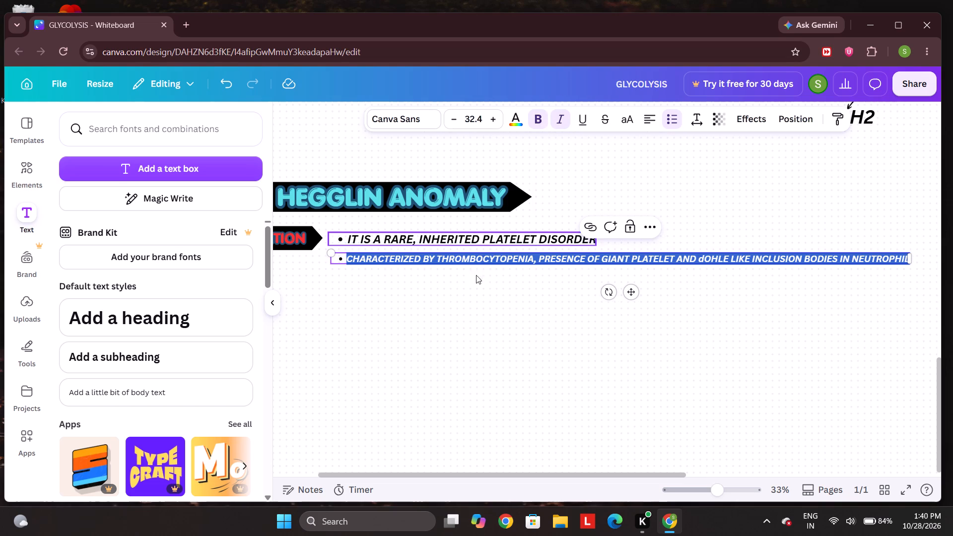
pyautogui.click(462, 303)
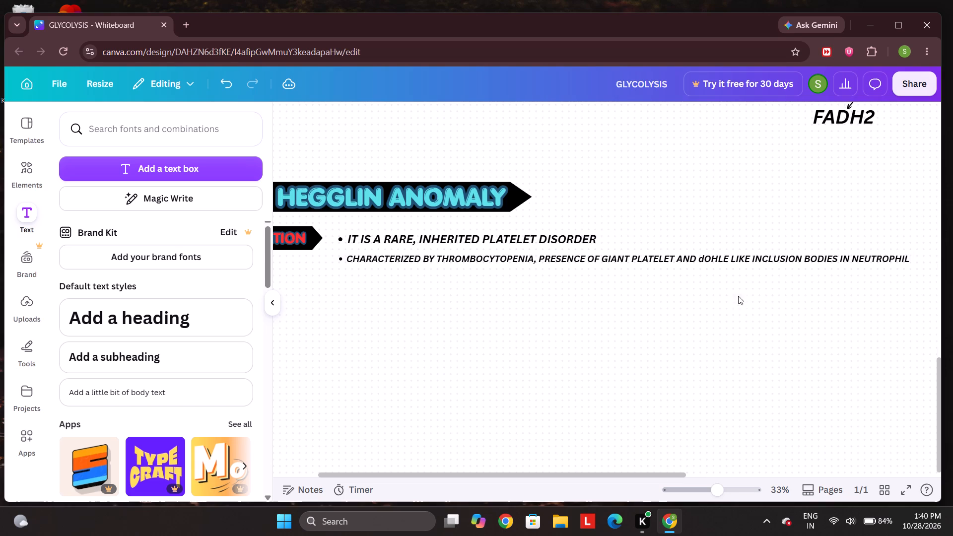
# Nudge the "CHARACTERIZED BY THROMBOCYTOPENIA" line slightly down and left, aligning its text box's left edge with the line above.
pyautogui.scroll(-1, 494, 292)
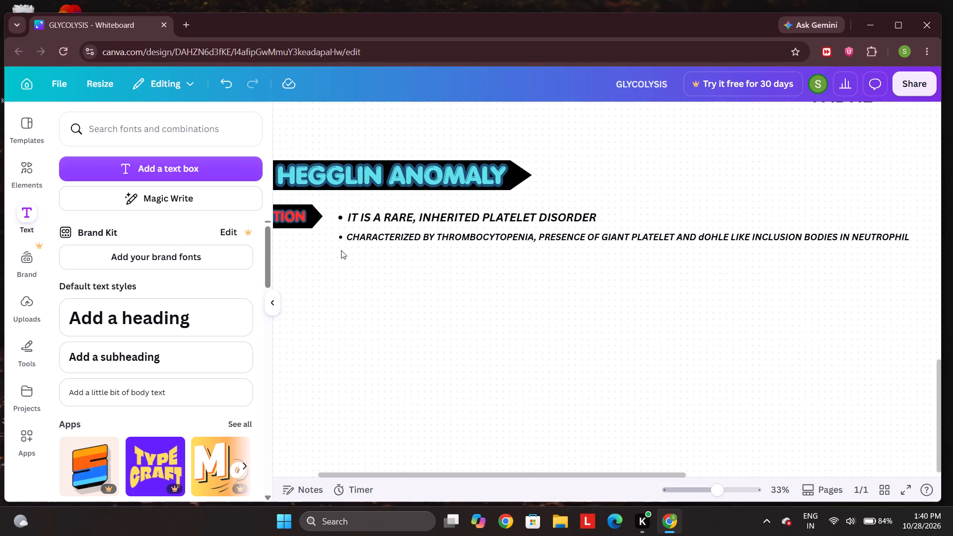
pyautogui.click(340, 236)
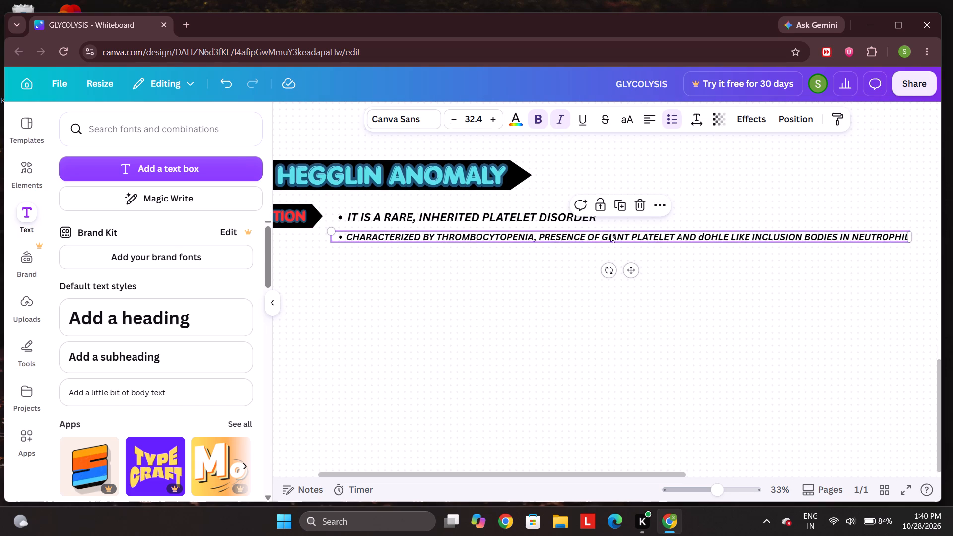
pyautogui.click(569, 269)
pyautogui.moveTo(616, 240); pyautogui.dragTo(613, 244)
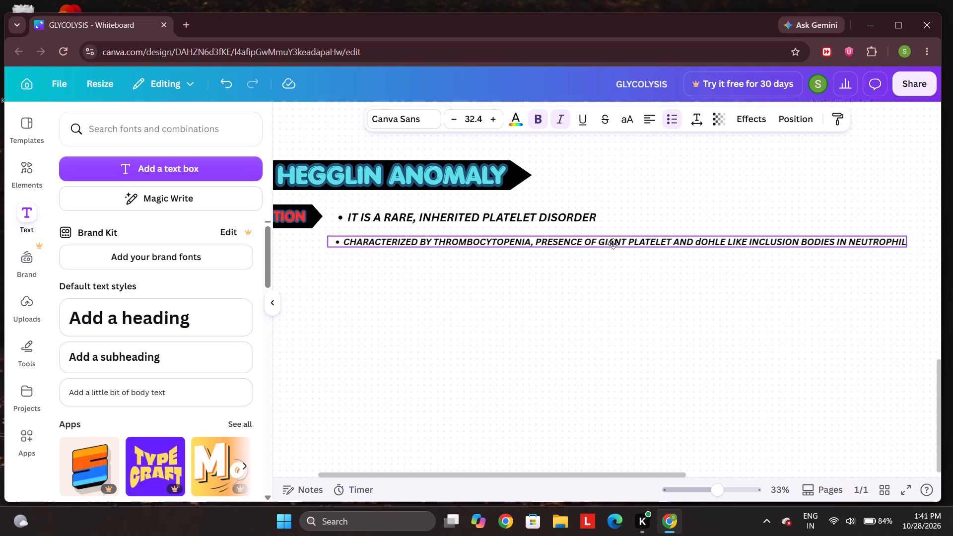
pyautogui.moveTo(613, 244); pyautogui.dragTo(612, 241)
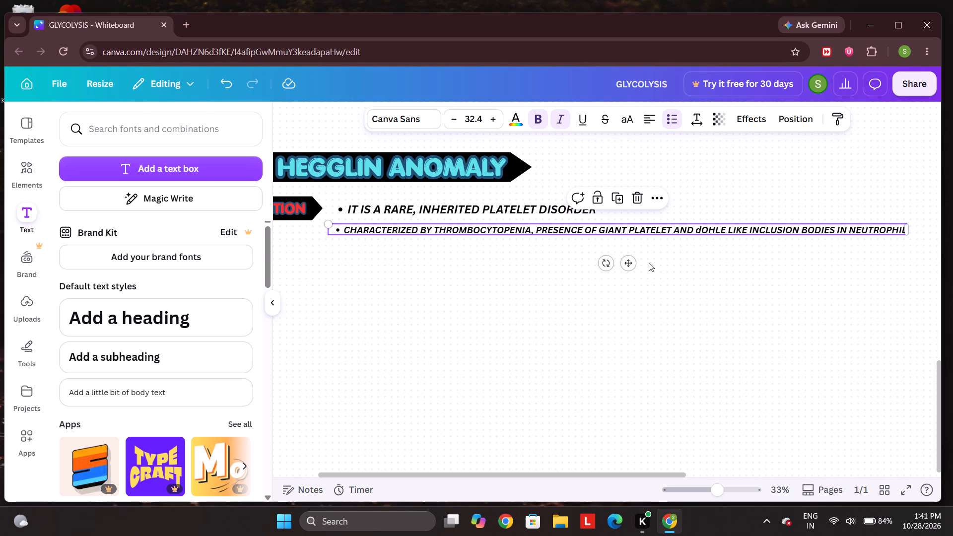
pyautogui.click(393, 316)
# Apply the Bubble text effect to both bulleted definition lines together, after trying Neon.
pyautogui.moveTo(348, 200); pyautogui.dragTo(404, 231)
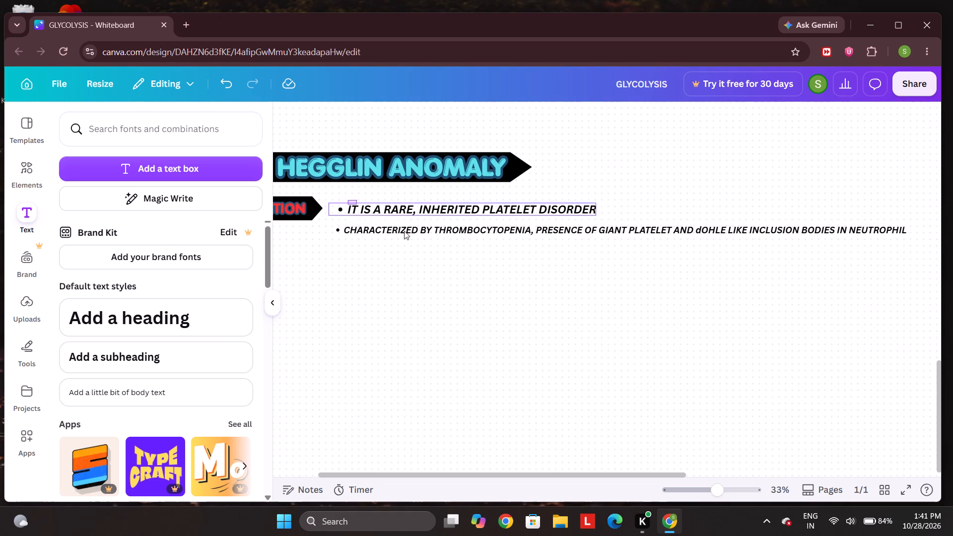
pyautogui.moveTo(404, 231); pyautogui.dragTo(894, 235)
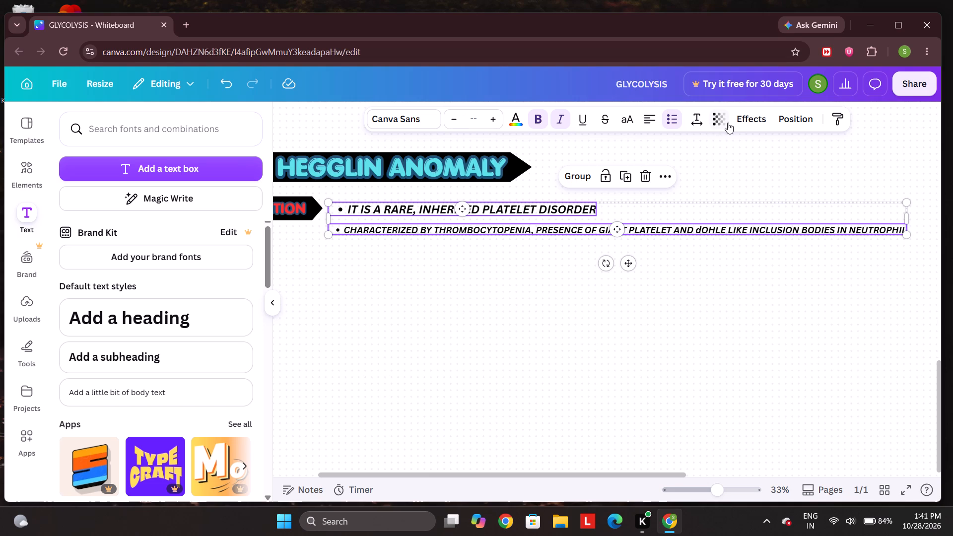
pyautogui.click(743, 121)
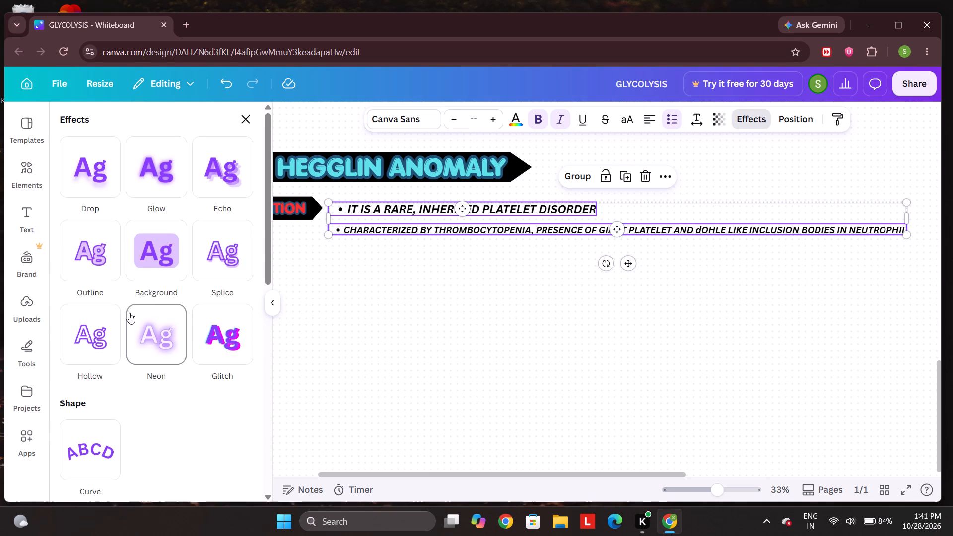
pyautogui.click(134, 323)
pyautogui.scroll(-1, 212, 388)
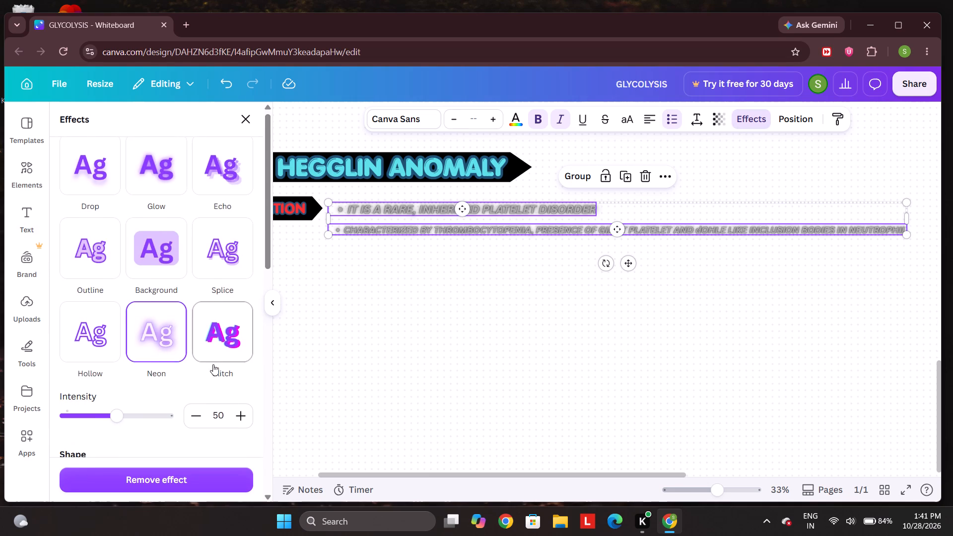
pyautogui.scroll(-2, 213, 364)
pyautogui.scroll(-2, 156, 397)
pyautogui.click(159, 371)
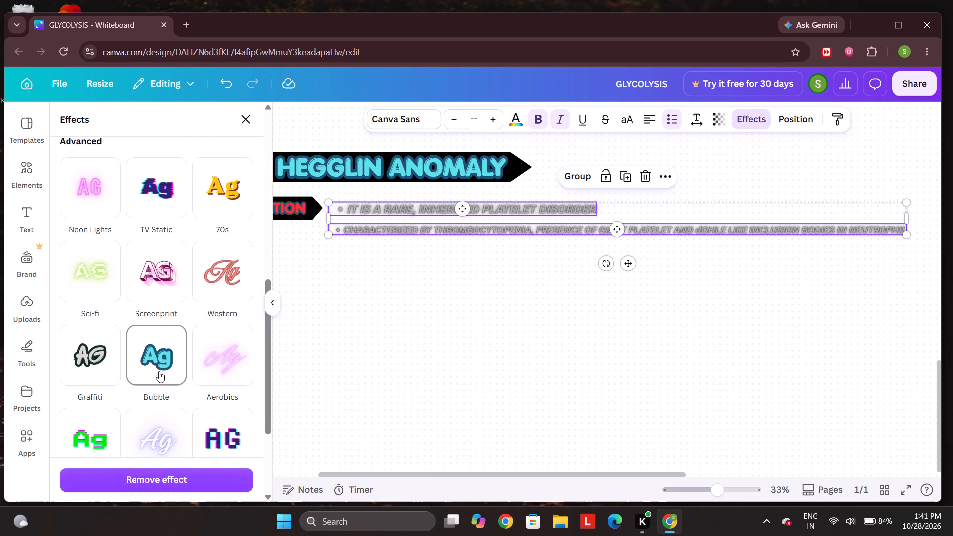
# Examine the remaining text effects and the DepthText app's description, and close them.
pyautogui.scroll(-2, 148, 411)
pyautogui.scroll(-1, 185, 382)
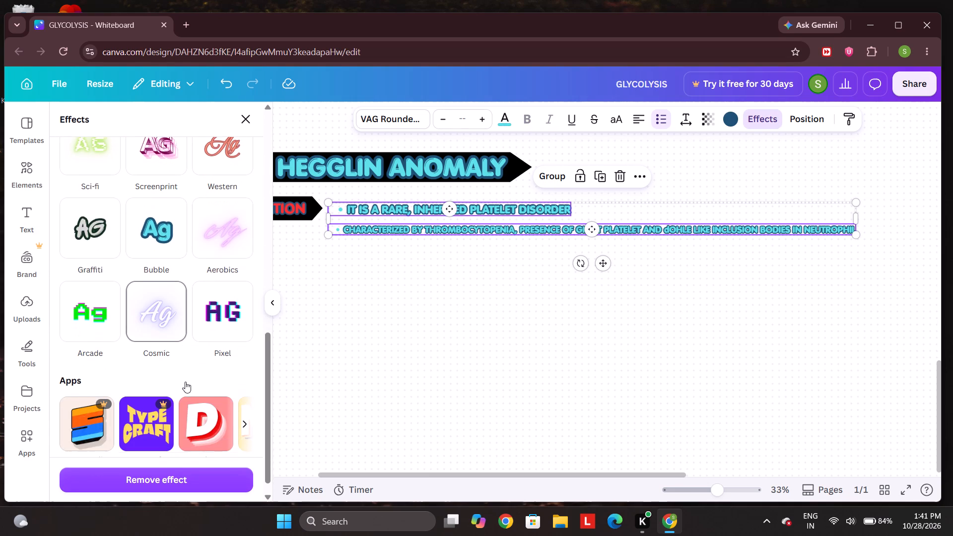
pyautogui.scroll(-2, 185, 382)
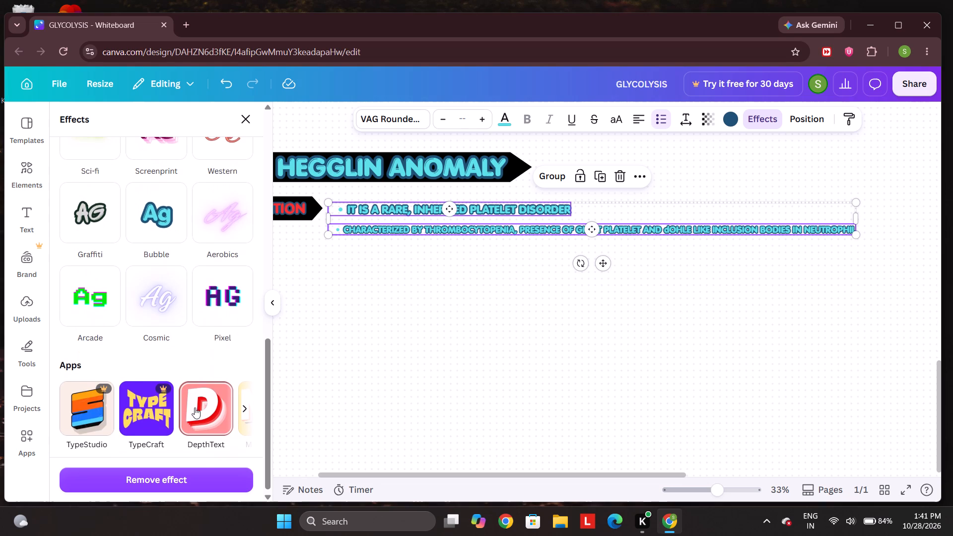
pyautogui.click(195, 407)
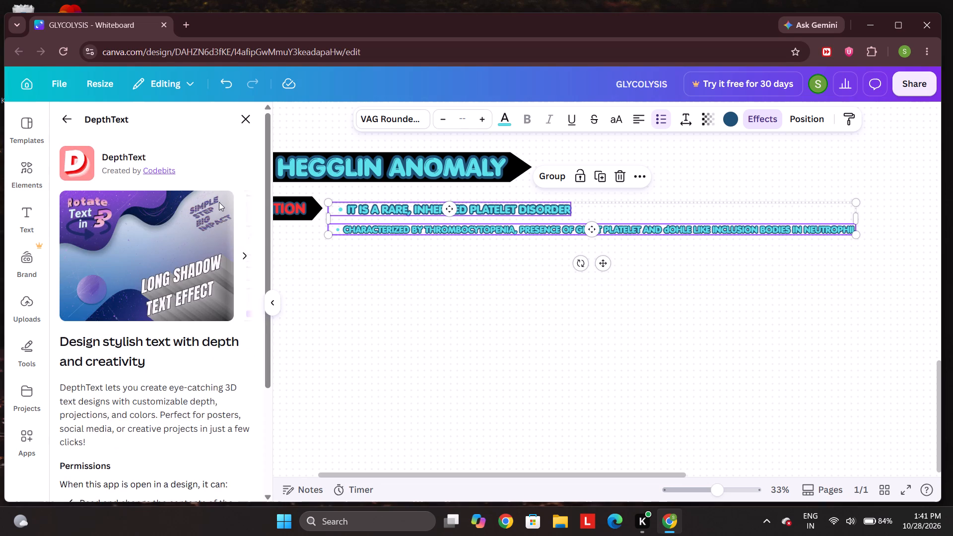
pyautogui.click(253, 109)
pyautogui.scroll(-1, 174, 402)
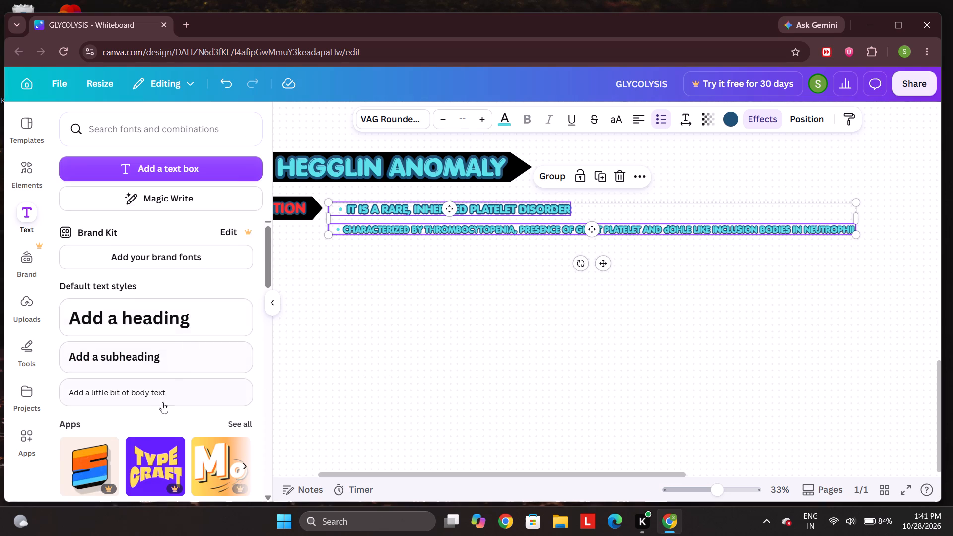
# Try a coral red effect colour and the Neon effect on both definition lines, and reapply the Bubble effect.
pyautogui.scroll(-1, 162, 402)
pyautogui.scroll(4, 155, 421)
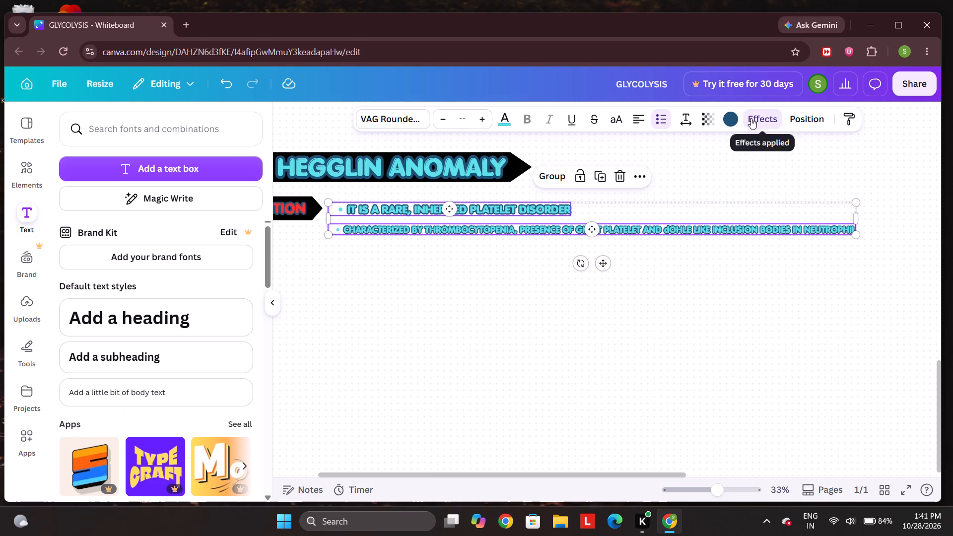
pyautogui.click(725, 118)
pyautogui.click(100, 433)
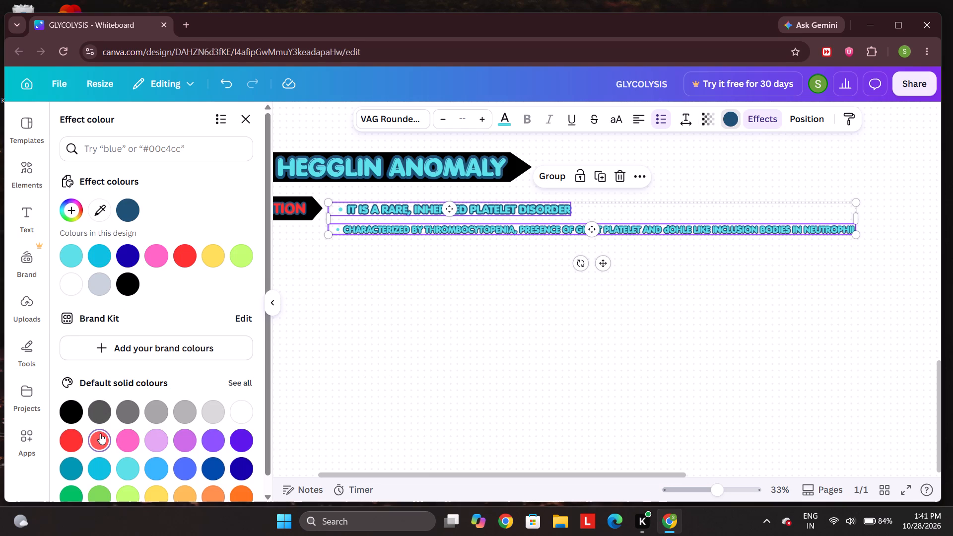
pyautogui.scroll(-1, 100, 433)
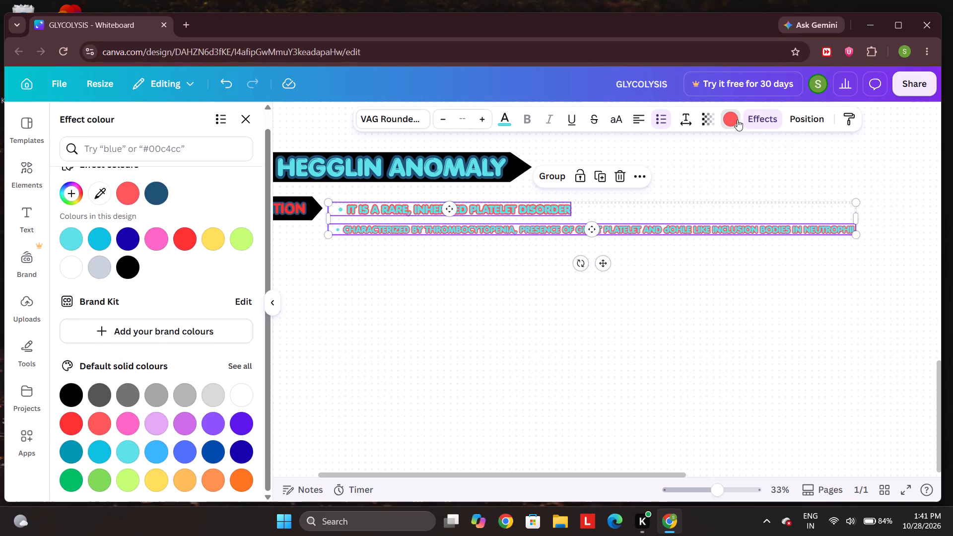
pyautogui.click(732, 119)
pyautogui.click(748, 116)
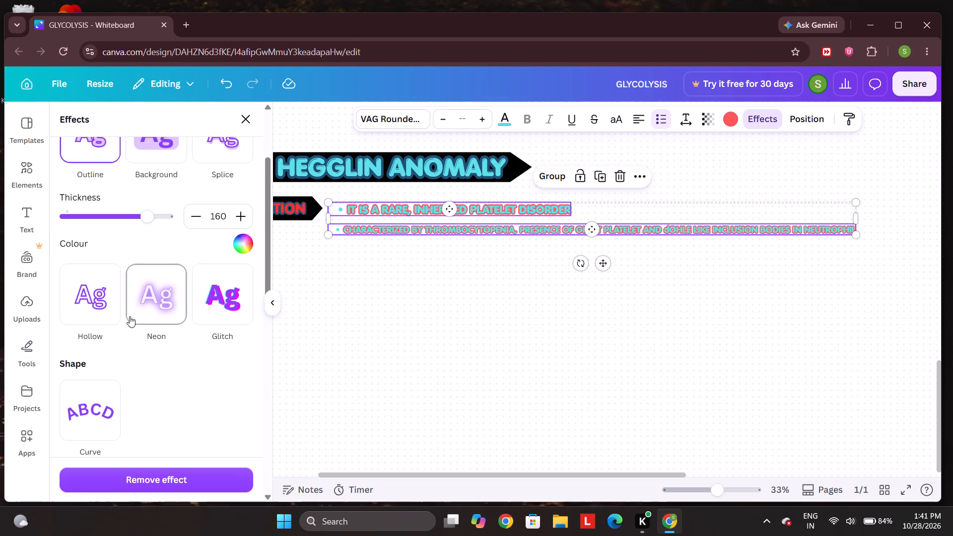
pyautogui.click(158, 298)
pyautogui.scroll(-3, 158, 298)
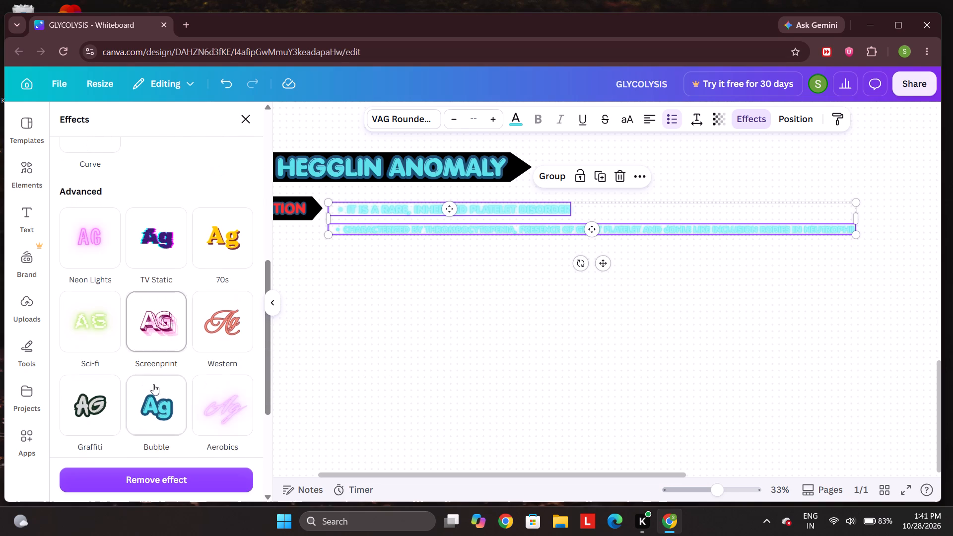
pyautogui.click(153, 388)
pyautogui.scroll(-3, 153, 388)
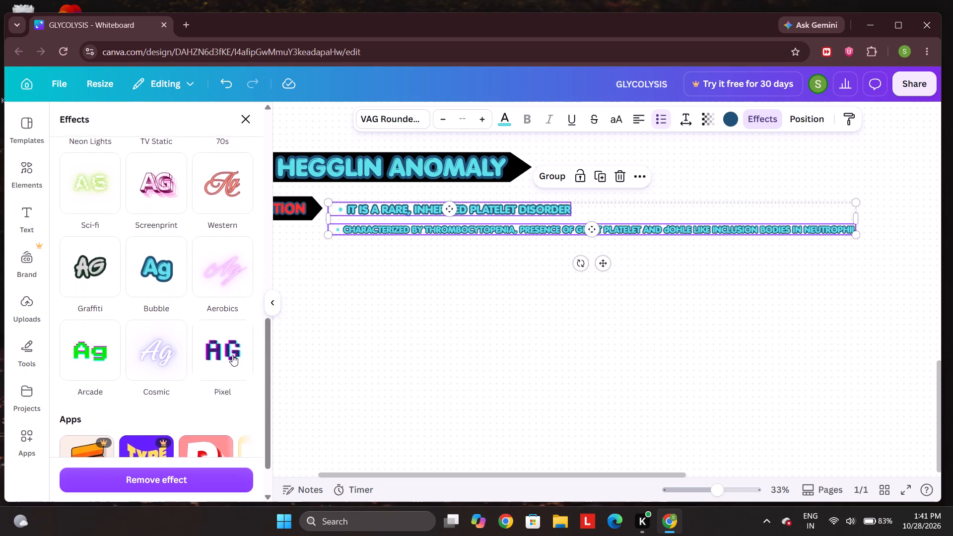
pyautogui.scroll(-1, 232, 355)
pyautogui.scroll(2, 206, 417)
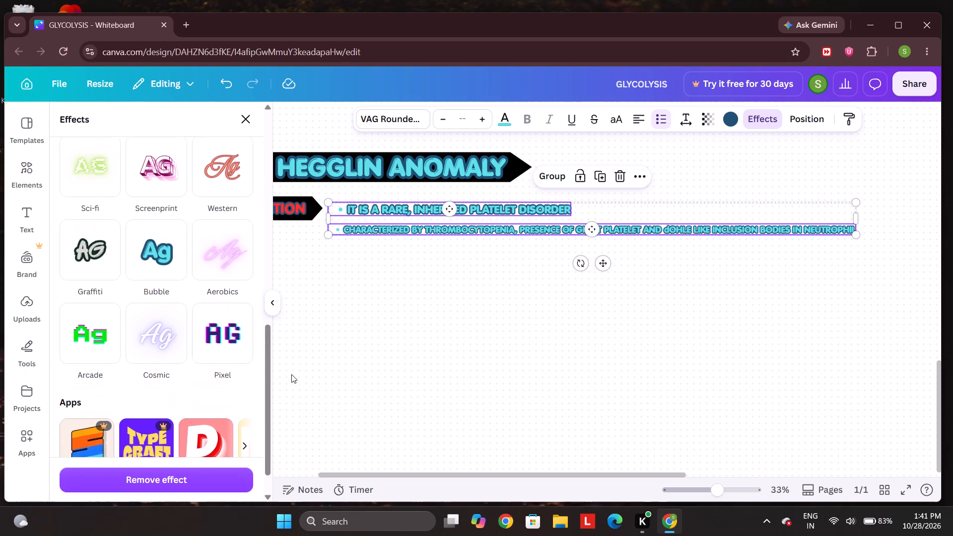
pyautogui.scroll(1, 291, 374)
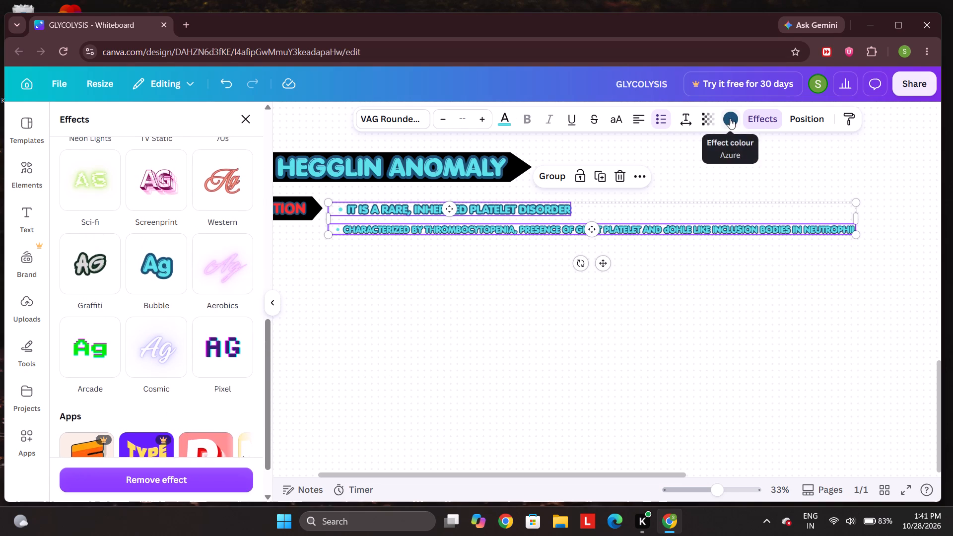
# Set the Bubble effect colour of both definition lines to dark navy blue, after trying light orange and other default colours.
pyautogui.click(732, 118)
pyautogui.scroll(-2, 145, 404)
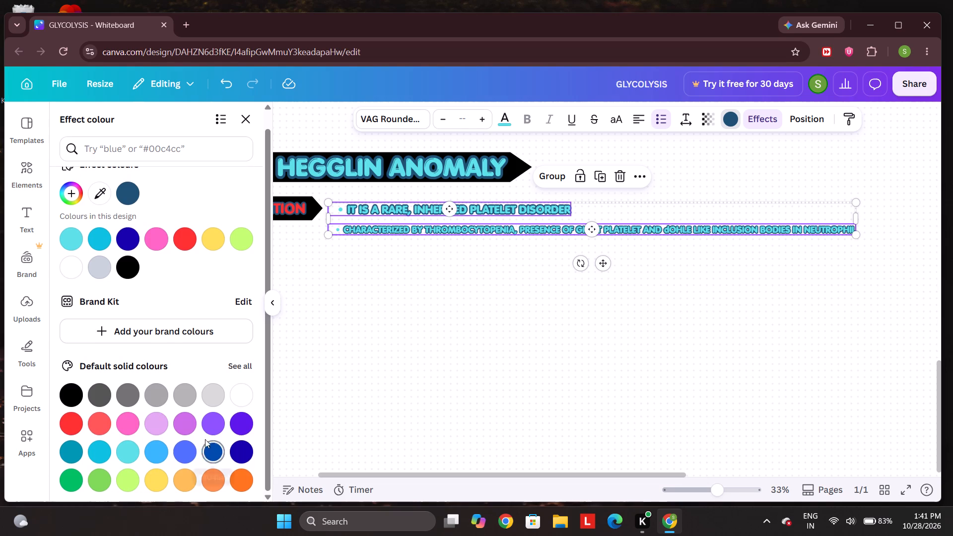
pyautogui.click(162, 420)
pyautogui.scroll(-1, 162, 420)
pyautogui.click(187, 479)
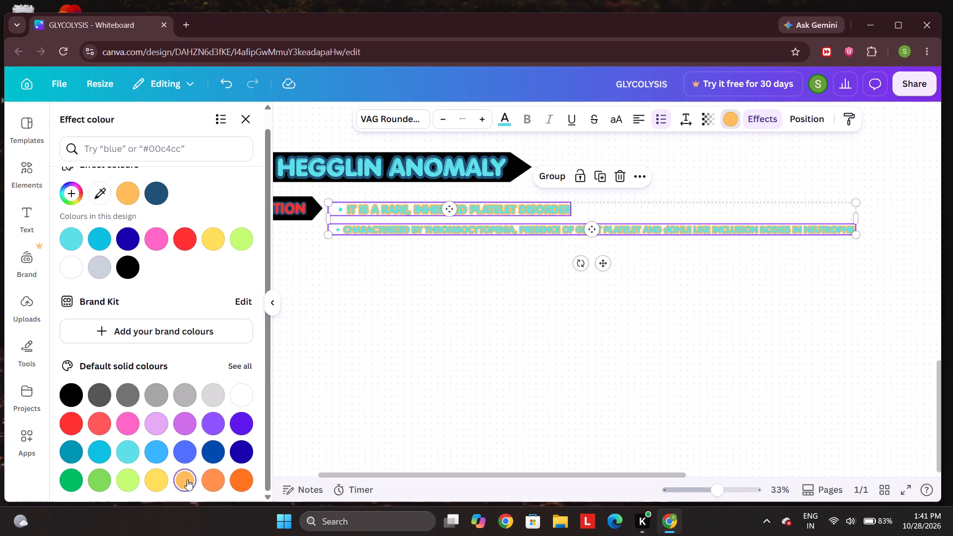
pyautogui.click(218, 480)
pyautogui.click(231, 450)
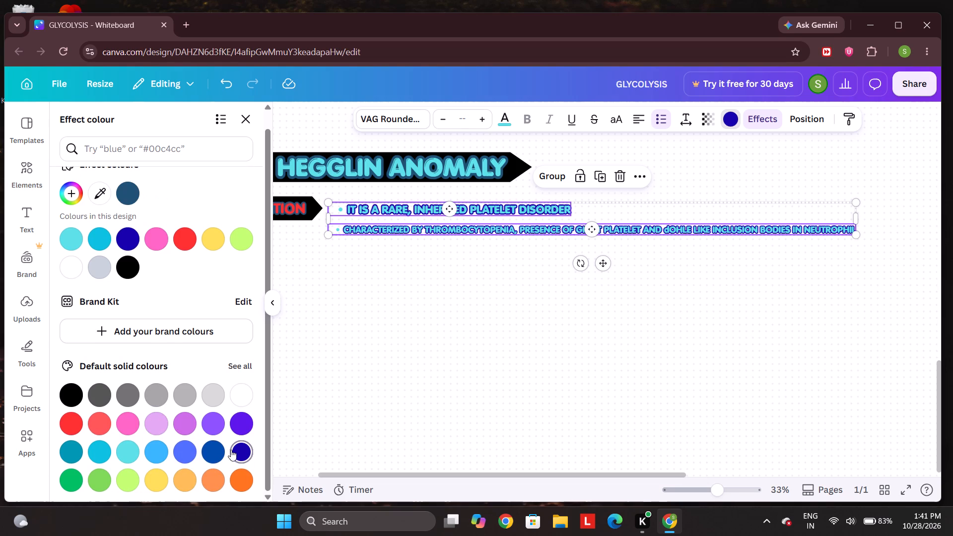
pyautogui.click(562, 323)
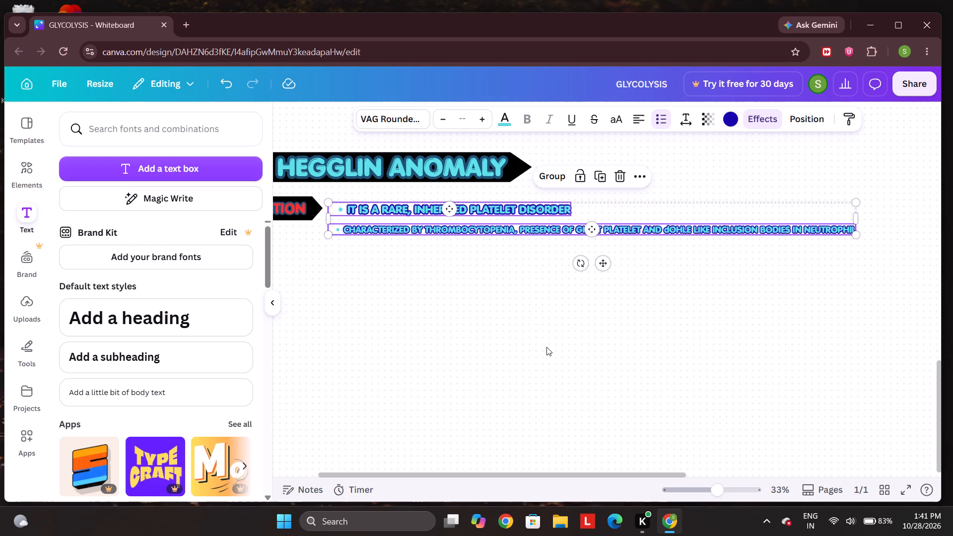
# Enlarge both bulleted definition lines slightly together, keeping their upper-left corner in place, and deselect them.
pyautogui.moveTo(857, 237); pyautogui.dragTo(925, 344)
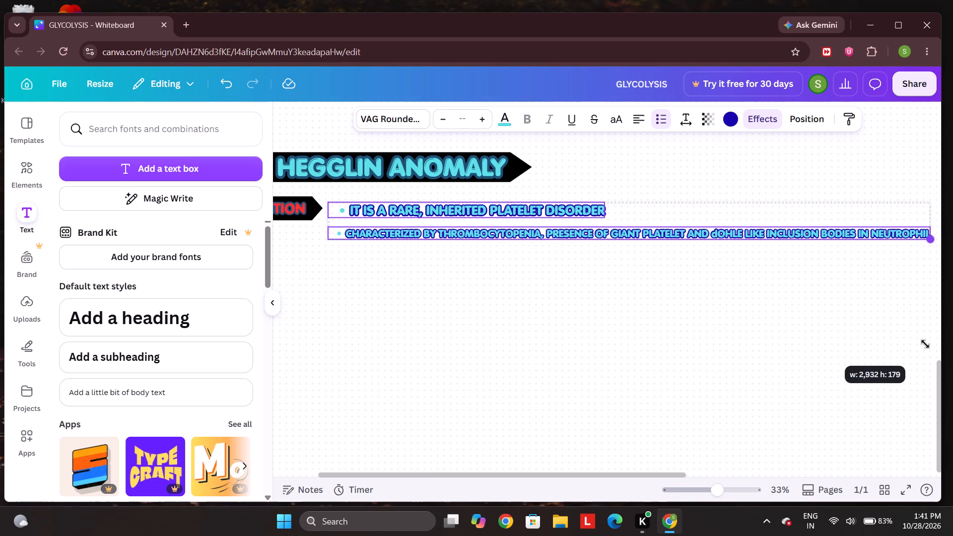
pyautogui.moveTo(925, 344); pyautogui.dragTo(864, 325)
pyautogui.hscroll(1, 506, 337)
pyautogui.click(449, 309)
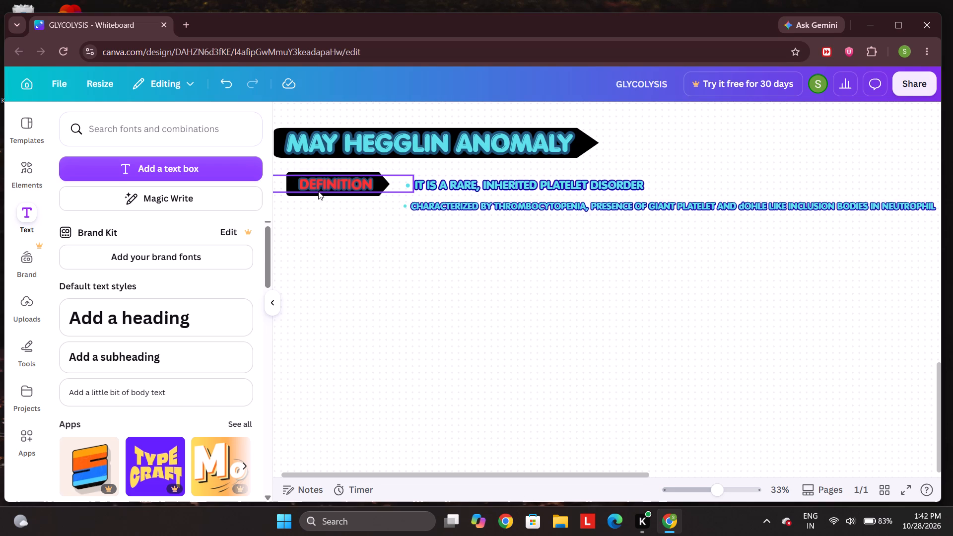
# Duplicate the DEFINITION banner with its label and place the copy below the original, leaving a gap beneath the definition lines.
pyautogui.moveTo(363, 245); pyautogui.dragTo(339, 168)
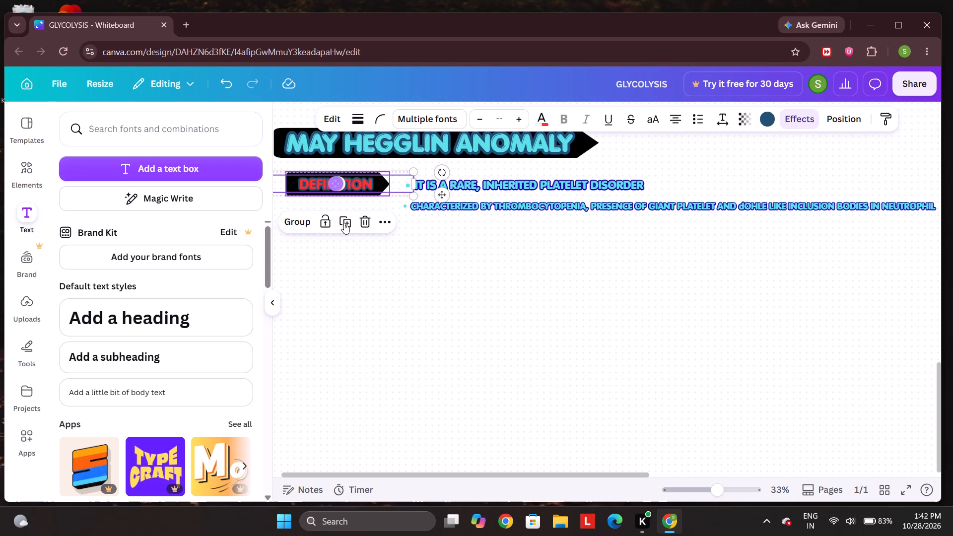
pyautogui.click(344, 225)
pyautogui.moveTo(347, 194); pyautogui.dragTo(341, 279)
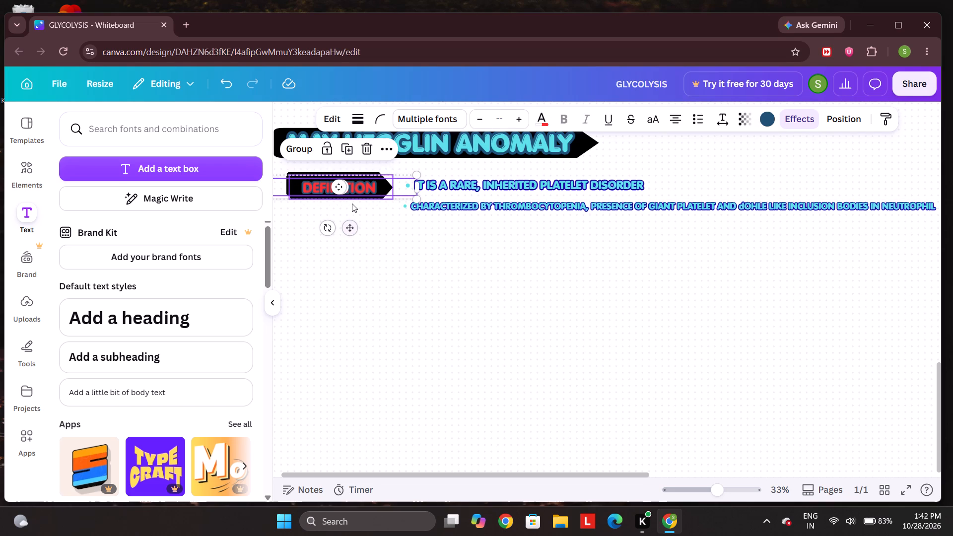
pyautogui.moveTo(342, 189); pyautogui.dragTo(336, 192)
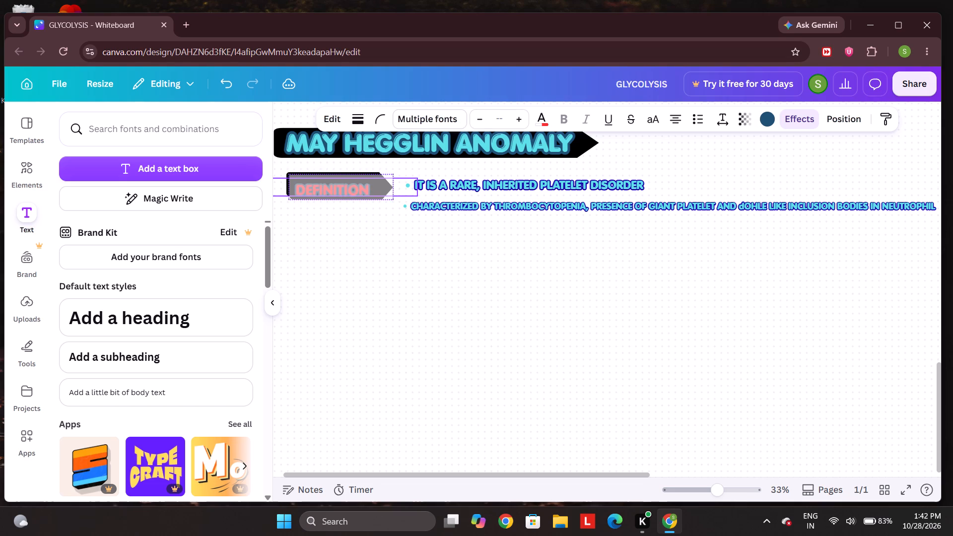
pyautogui.moveTo(336, 192); pyautogui.dragTo(336, 190)
pyautogui.moveTo(383, 199); pyautogui.dragTo(375, 266)
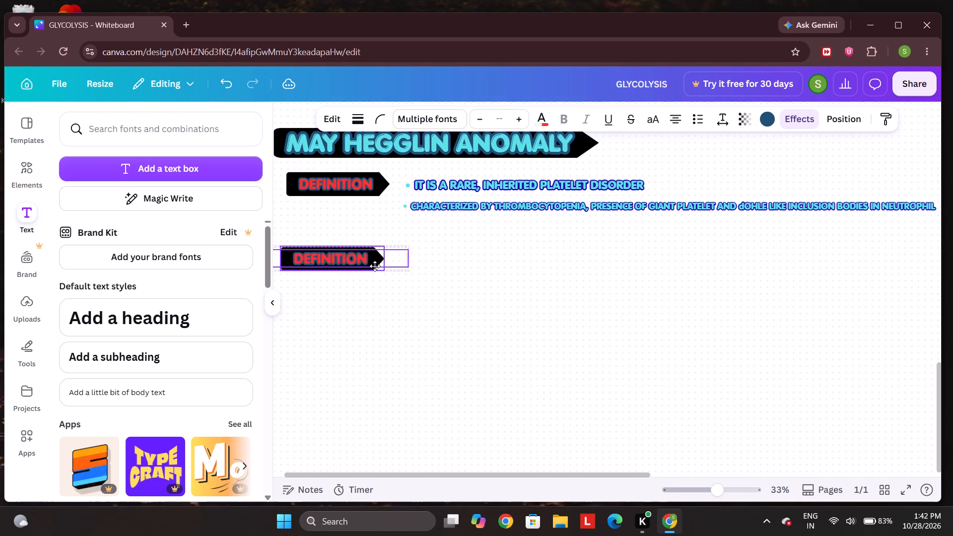
pyautogui.moveTo(375, 266); pyautogui.dragTo(375, 261)
# Replace the text on the duplicated banner with "INHERITANCE" and deselect it.
pyautogui.click(370, 248)
pyautogui.click(357, 252)
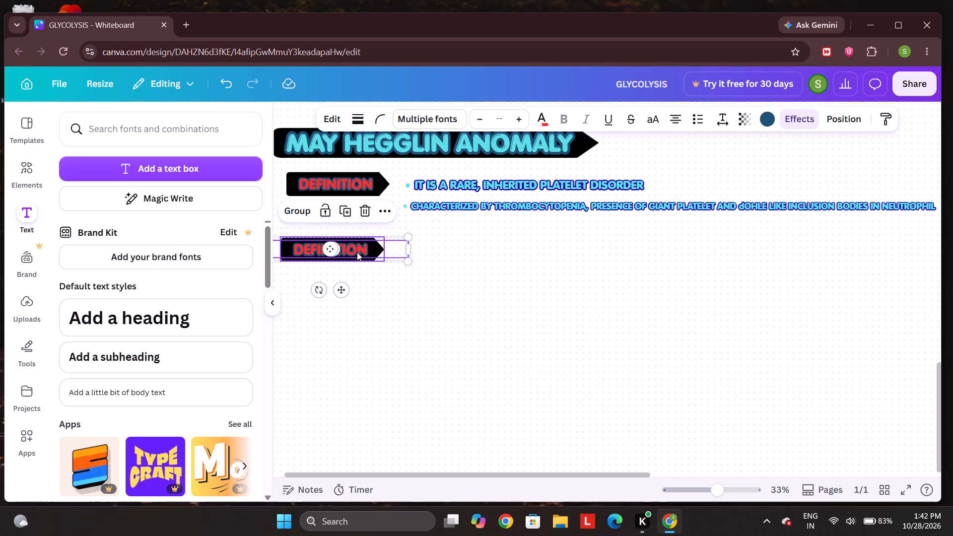
pyautogui.click(360, 302)
pyautogui.click(348, 248)
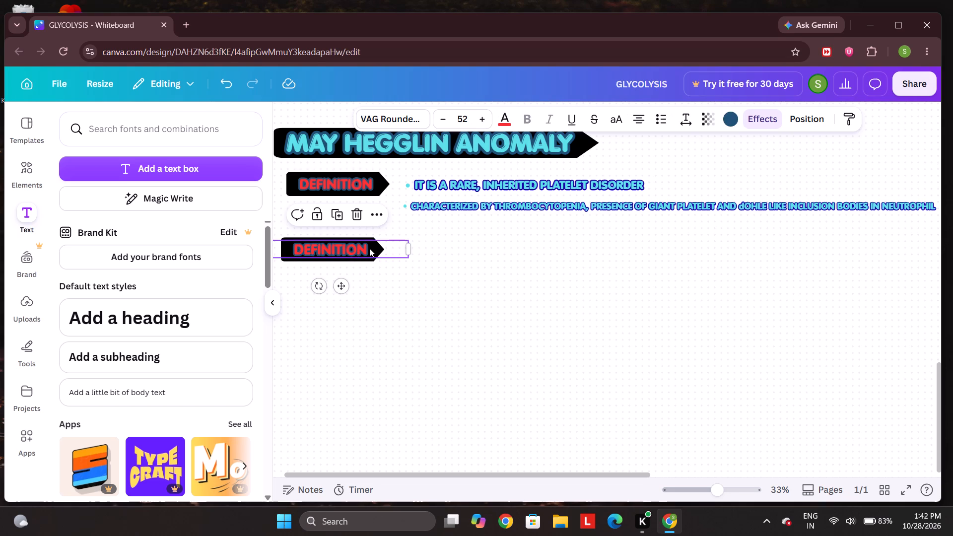
pyautogui.click(369, 248)
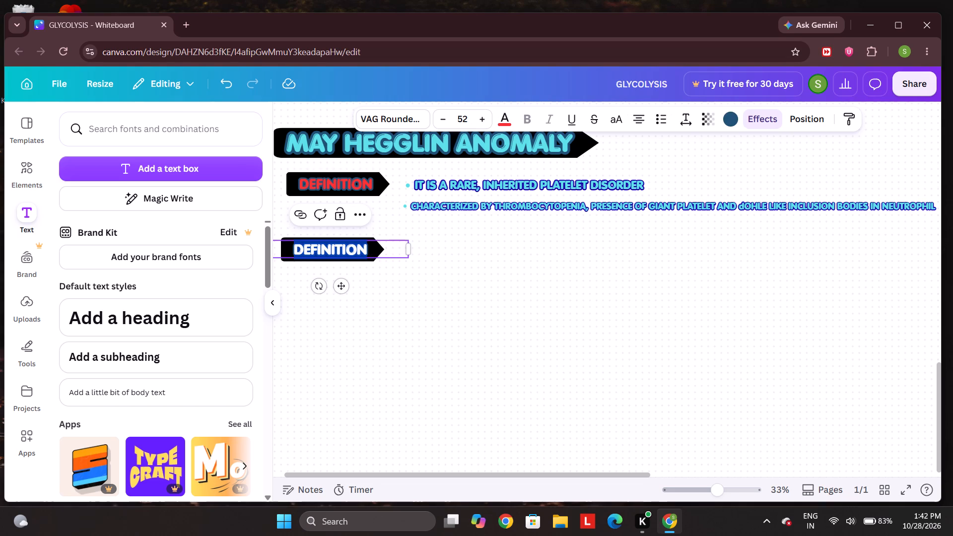
pyautogui.press('BackSpace')
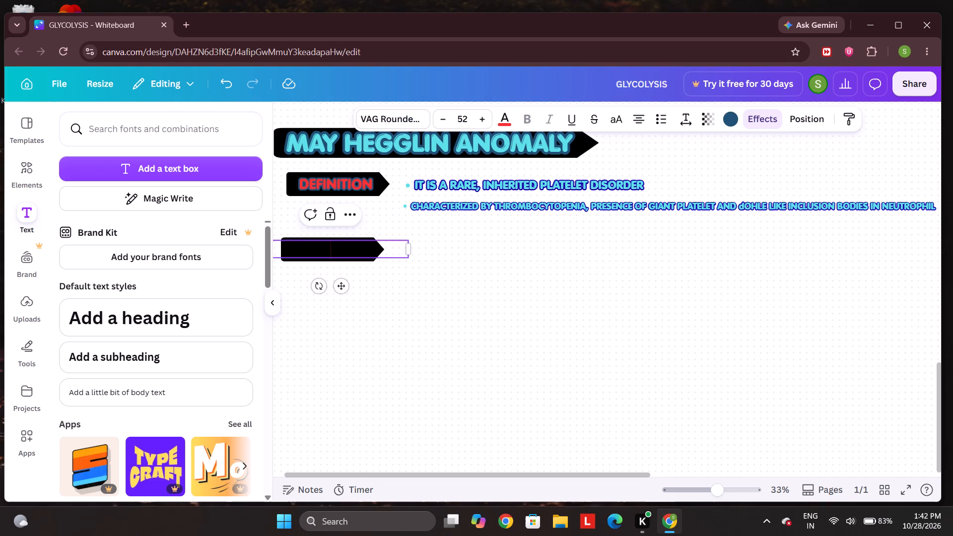
pyautogui.press('i')
pyautogui.press('n')
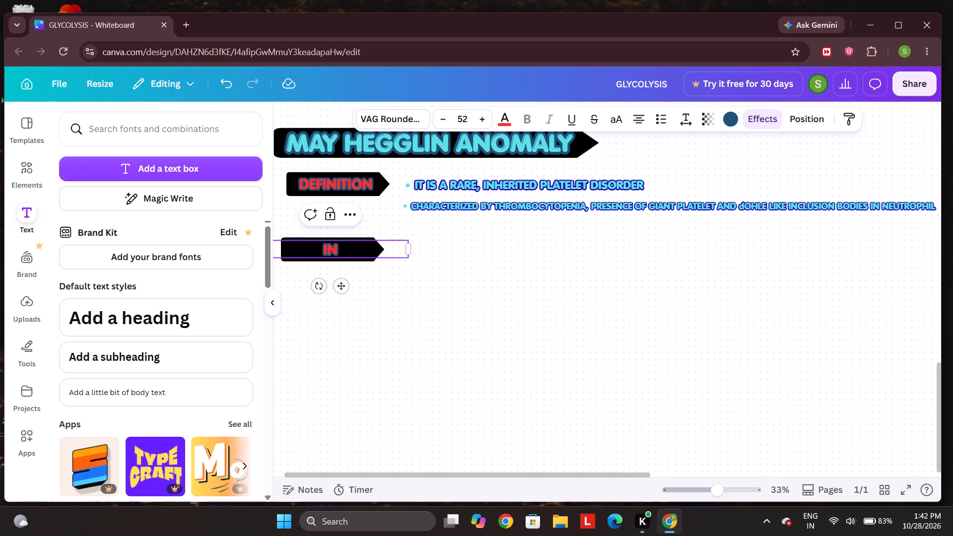
pyautogui.write('HERIT')
pyautogui.press('a')
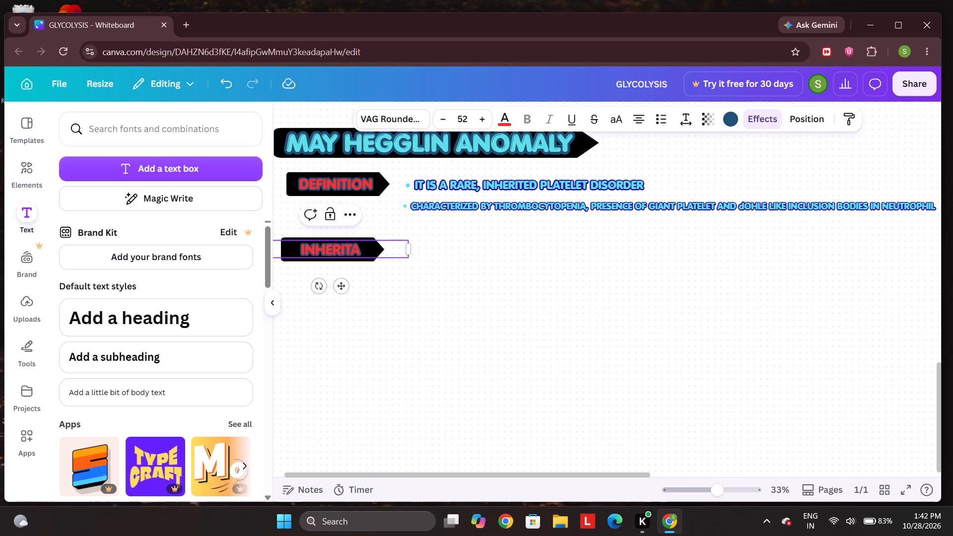
pyautogui.write('NCE')
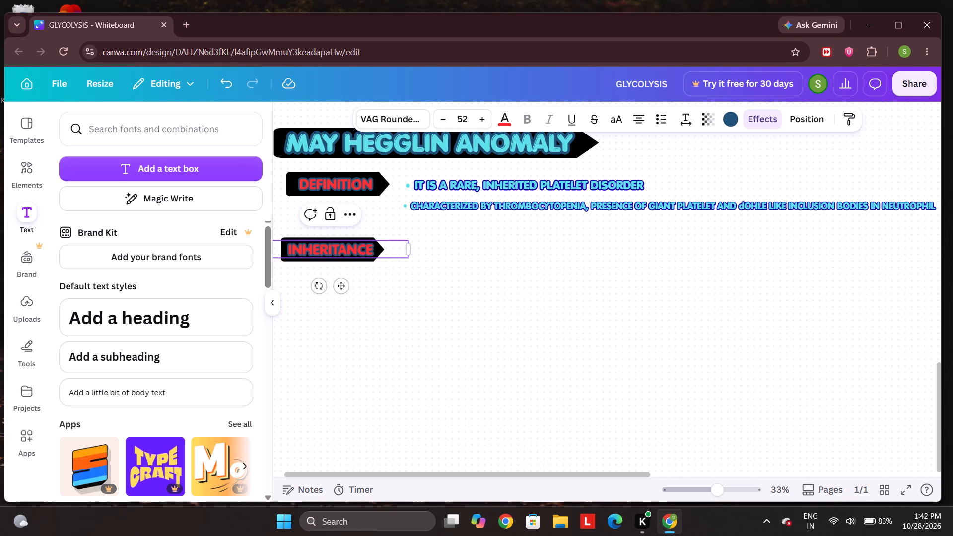
pyautogui.click(507, 291)
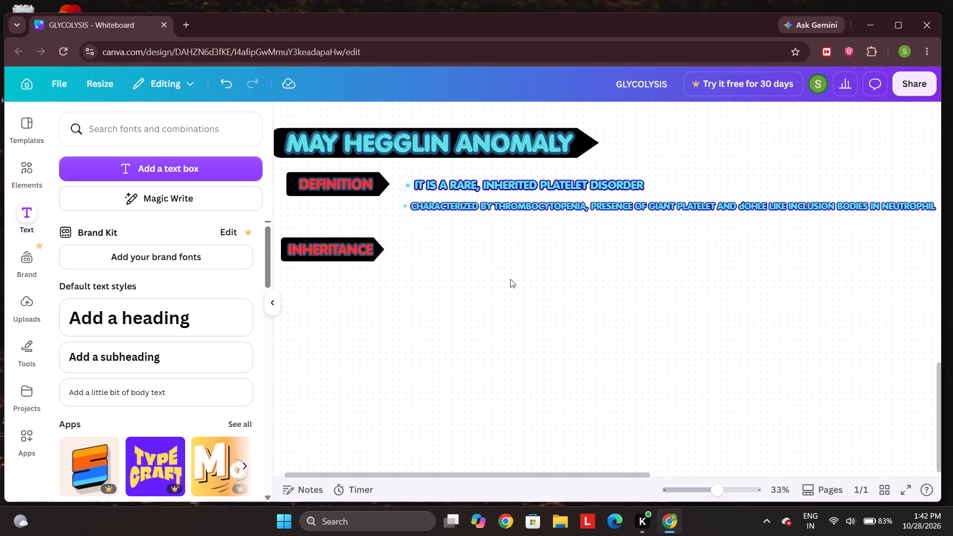
# Add a square from the basic shapes and place it beside the INHERITANCE banner, below the two definition lines.
pyautogui.click(26, 165)
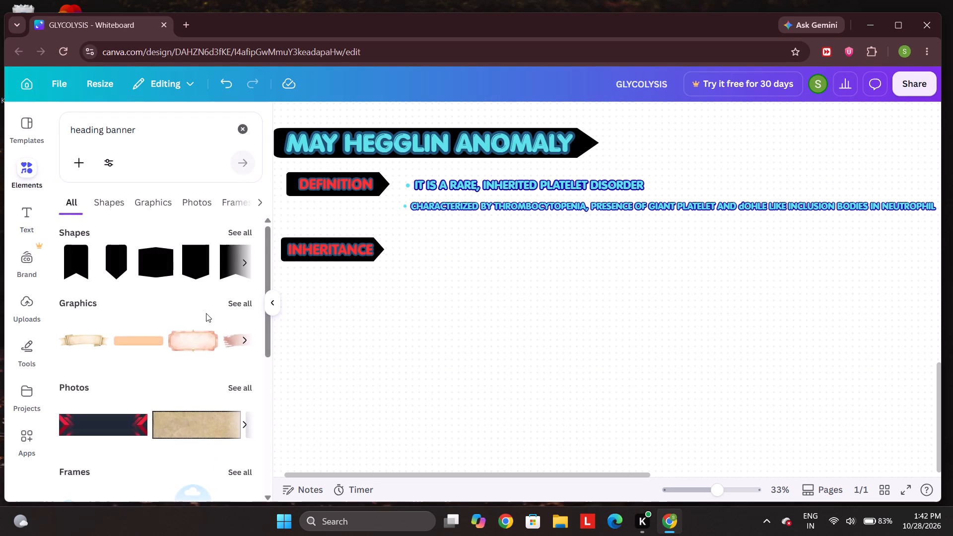
pyautogui.click(235, 126)
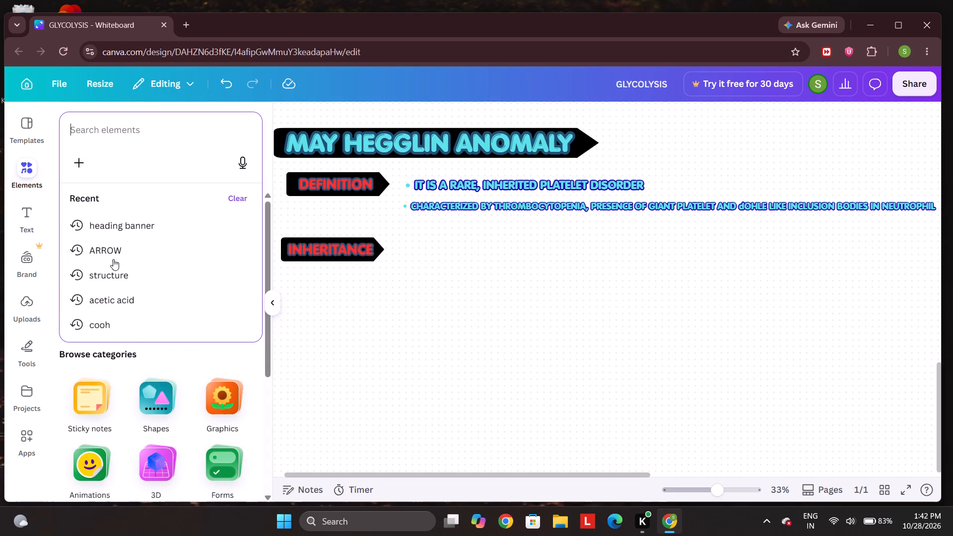
pyautogui.click(324, 355)
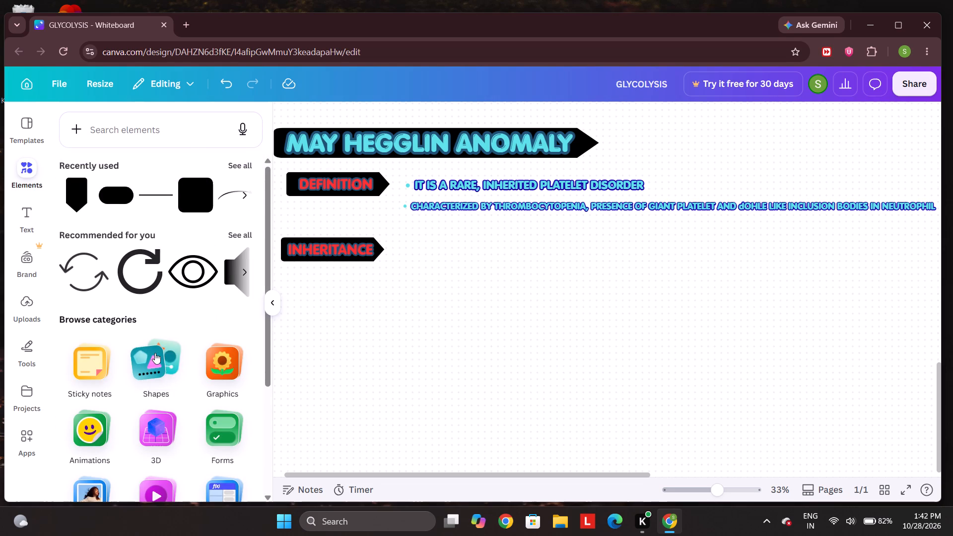
pyautogui.click(155, 353)
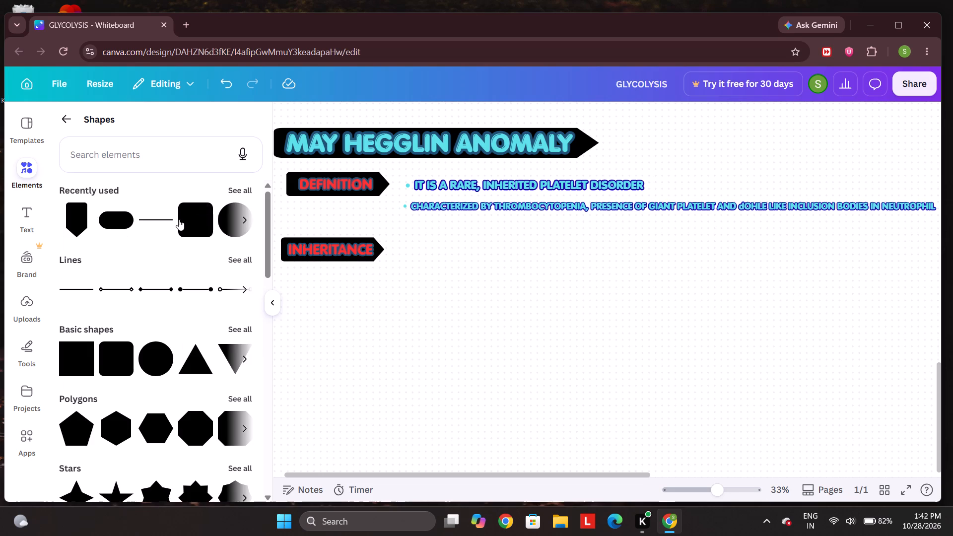
pyautogui.click(82, 357)
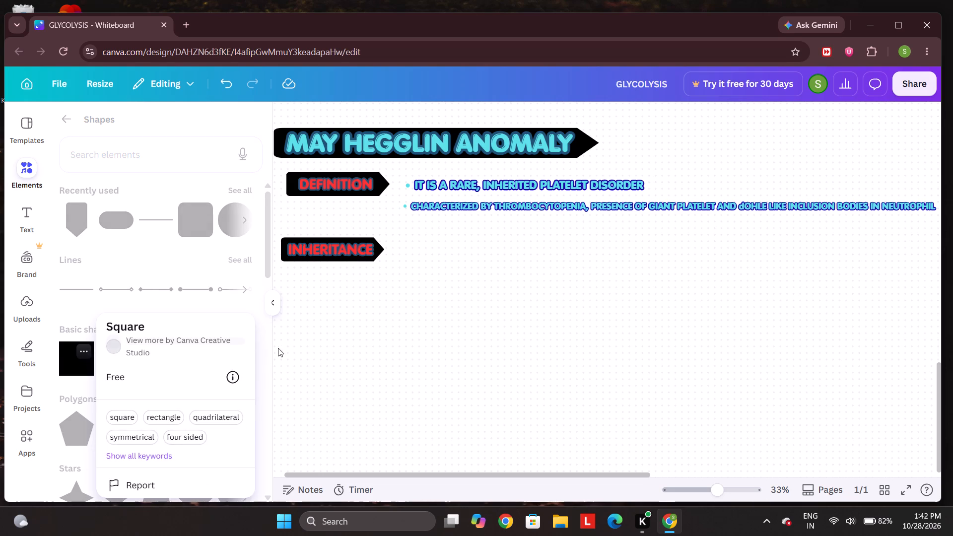
pyautogui.click(74, 356)
pyautogui.click(73, 364)
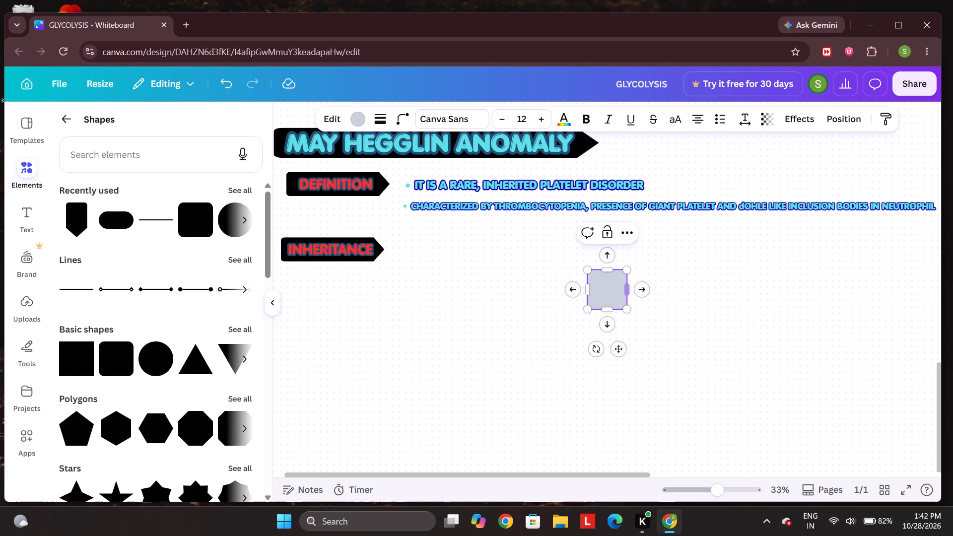
pyautogui.moveTo(608, 290); pyautogui.dragTo(575, 282)
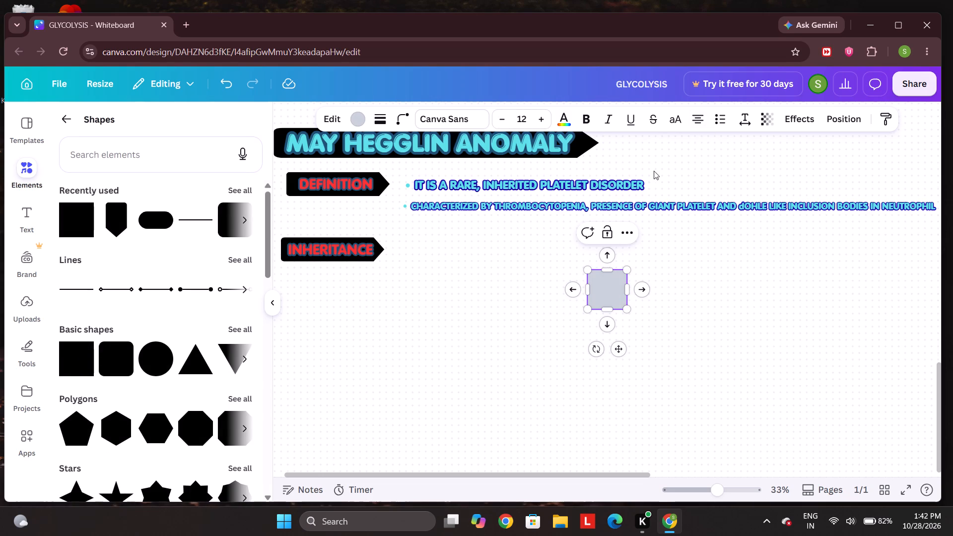
pyautogui.click(674, 342)
pyautogui.moveTo(600, 282); pyautogui.dragTo(557, 272)
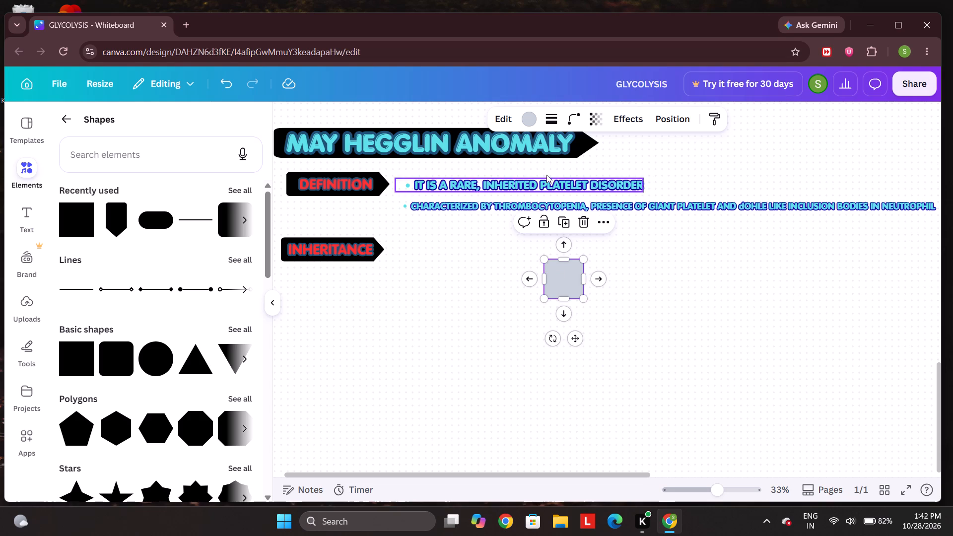
# Fill the grey square below the definition lines with black.
pyautogui.click(529, 119)
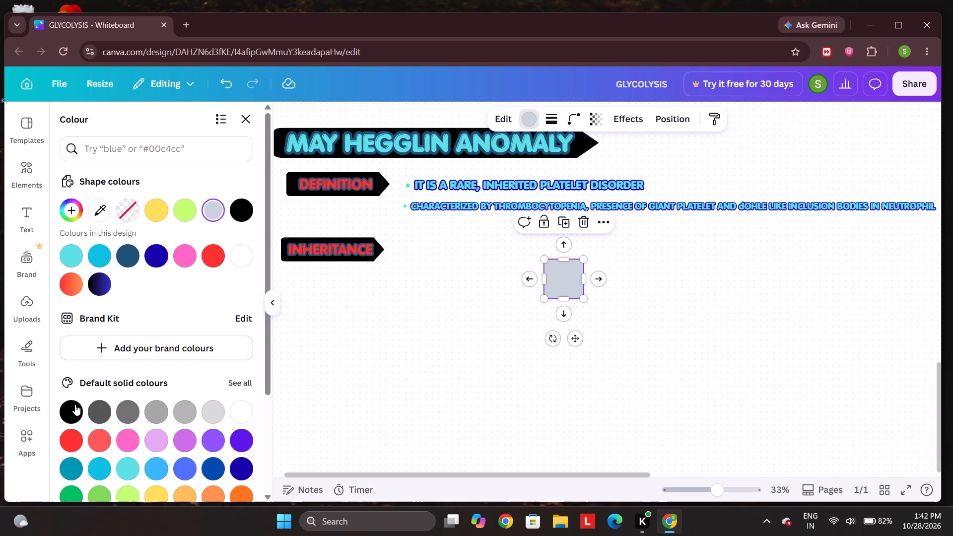
pyautogui.click(75, 404)
pyautogui.click(893, 360)
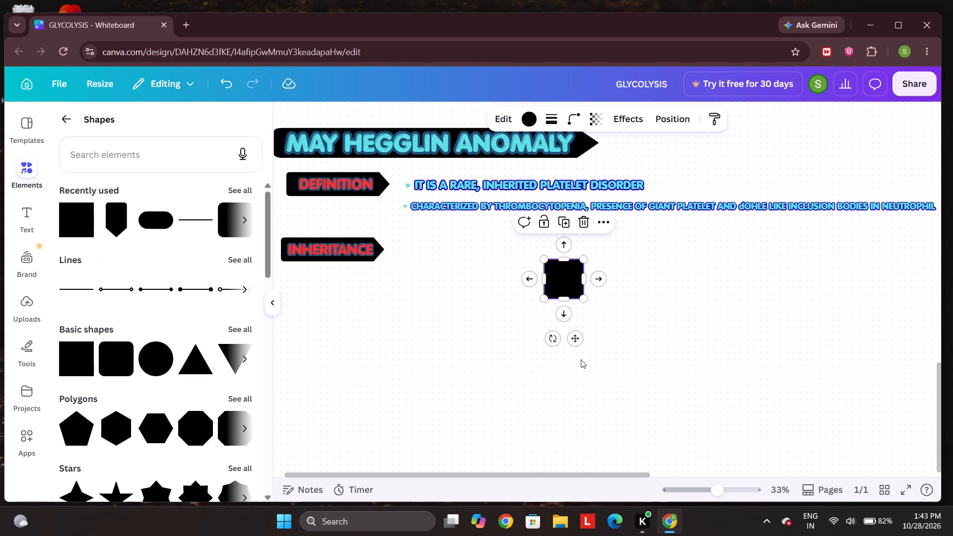
# Shrink the black square into a small, wider-than-tall rectangle and place it level with the INHERITANCE banner, a gap to its right.
pyautogui.moveTo(582, 297); pyautogui.dragTo(558, 277)
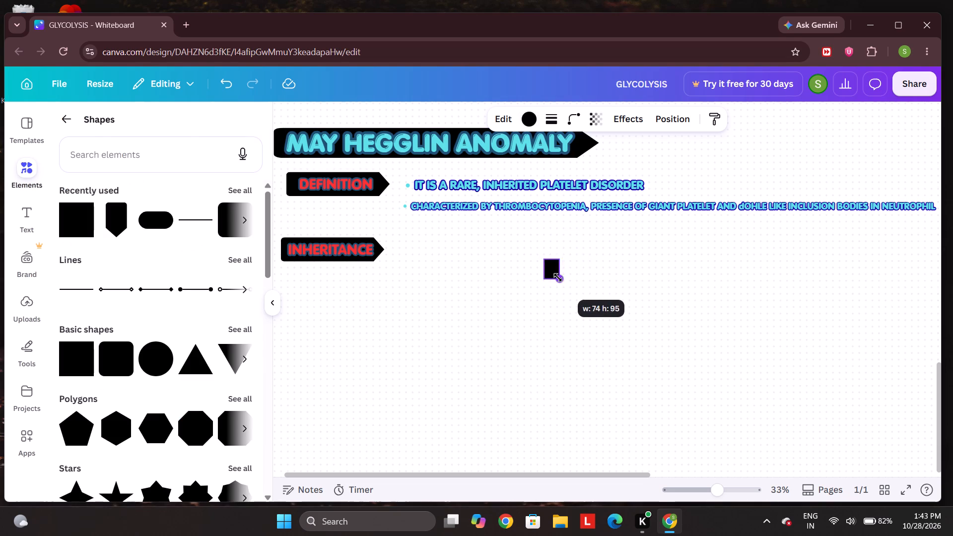
pyautogui.moveTo(558, 277); pyautogui.dragTo(575, 281)
pyautogui.click(432, 379)
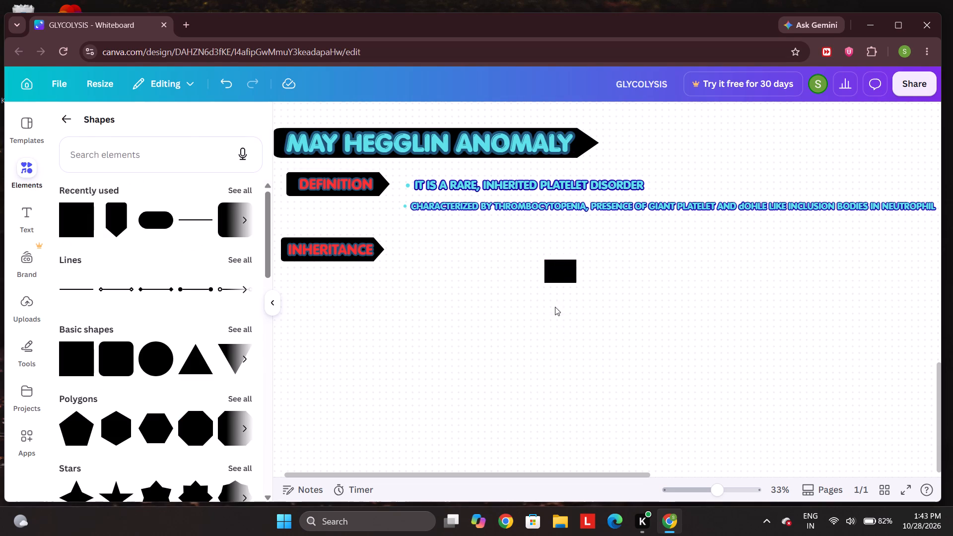
pyautogui.moveTo(562, 270); pyautogui.dragTo(465, 250)
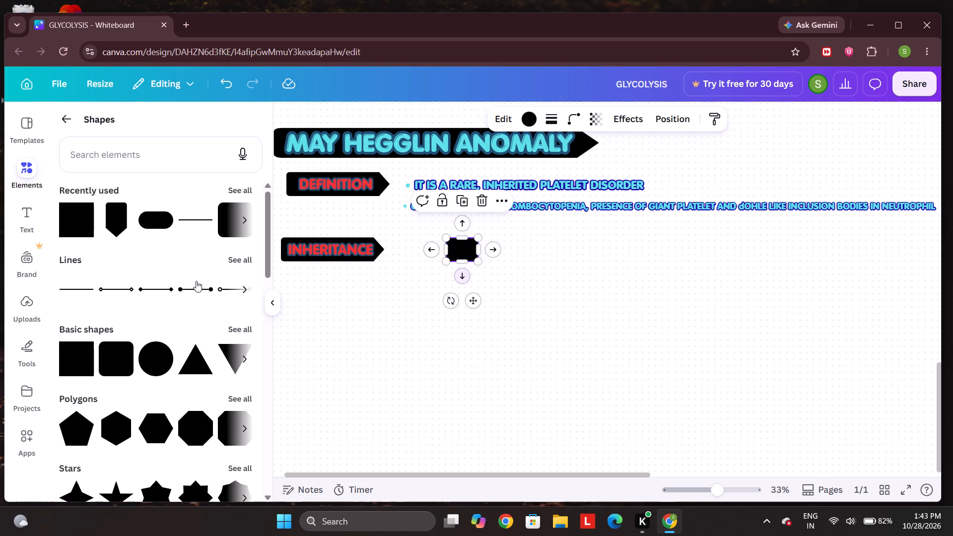
# Add a plain straight line and place it horizontally so it starts at the middle of the black rectangle's right edge.
pyautogui.click(69, 283)
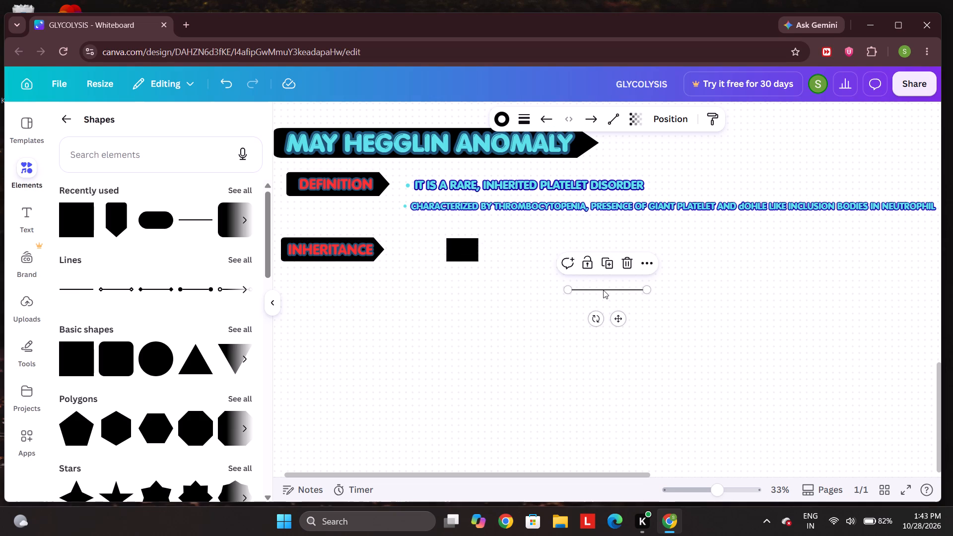
pyautogui.moveTo(599, 290); pyautogui.dragTo(507, 250)
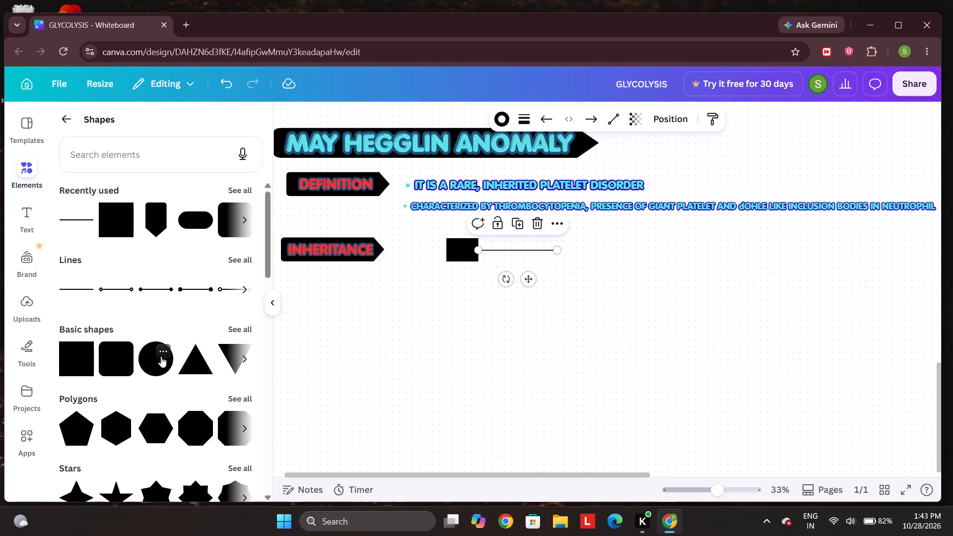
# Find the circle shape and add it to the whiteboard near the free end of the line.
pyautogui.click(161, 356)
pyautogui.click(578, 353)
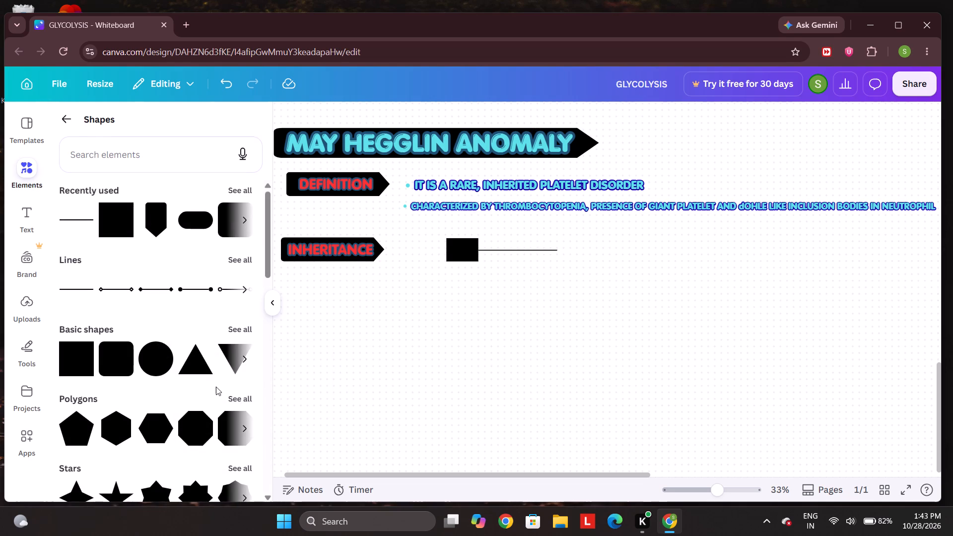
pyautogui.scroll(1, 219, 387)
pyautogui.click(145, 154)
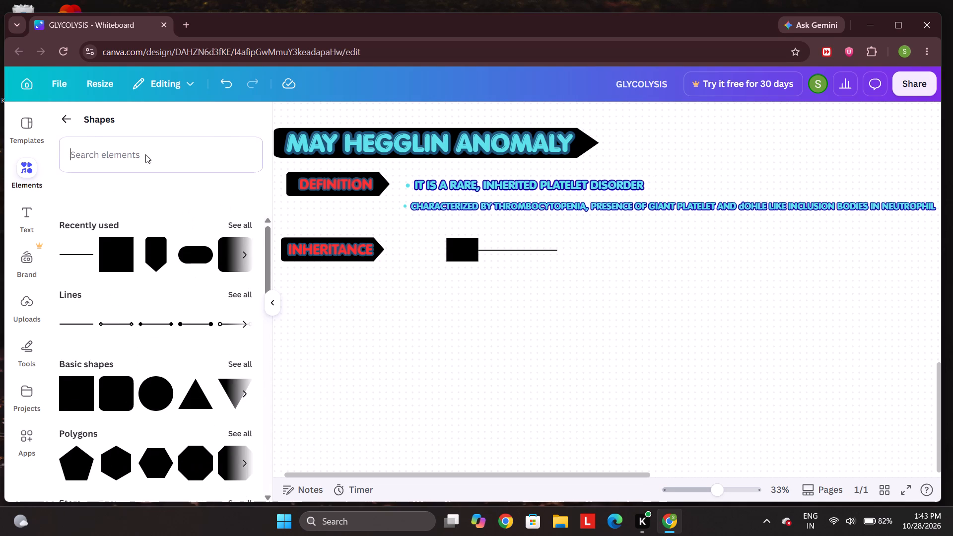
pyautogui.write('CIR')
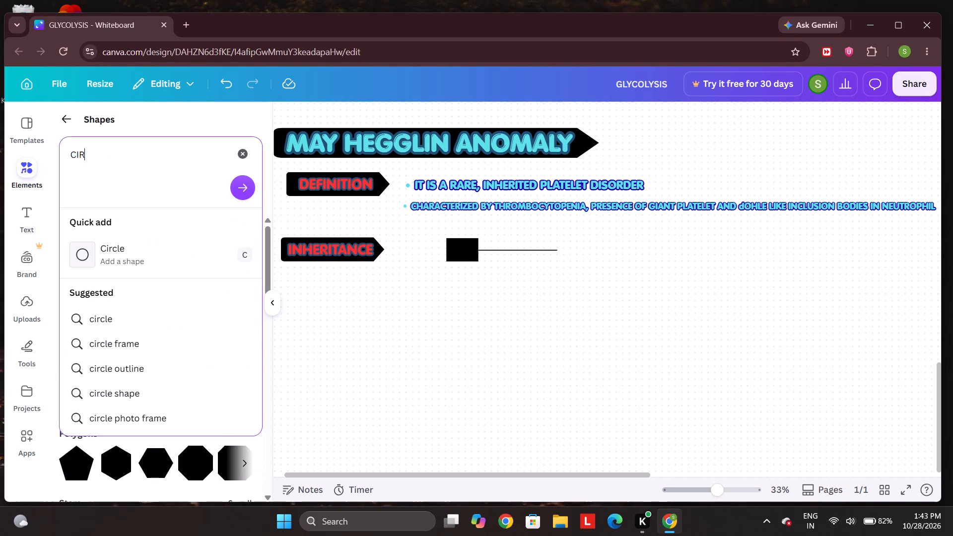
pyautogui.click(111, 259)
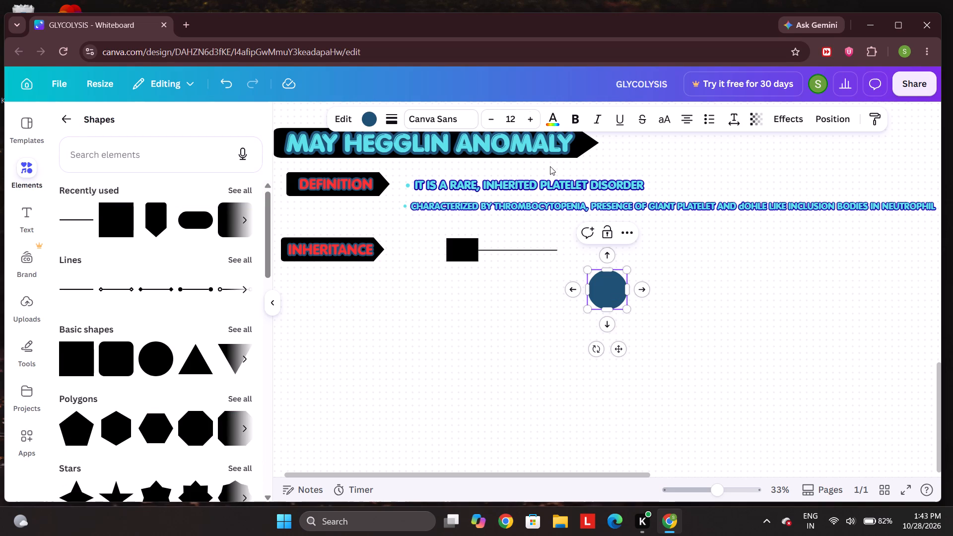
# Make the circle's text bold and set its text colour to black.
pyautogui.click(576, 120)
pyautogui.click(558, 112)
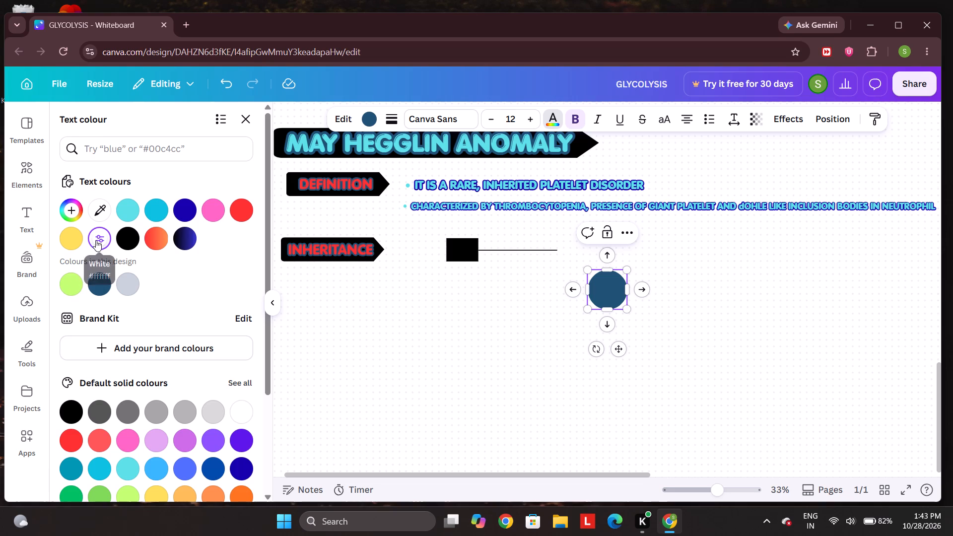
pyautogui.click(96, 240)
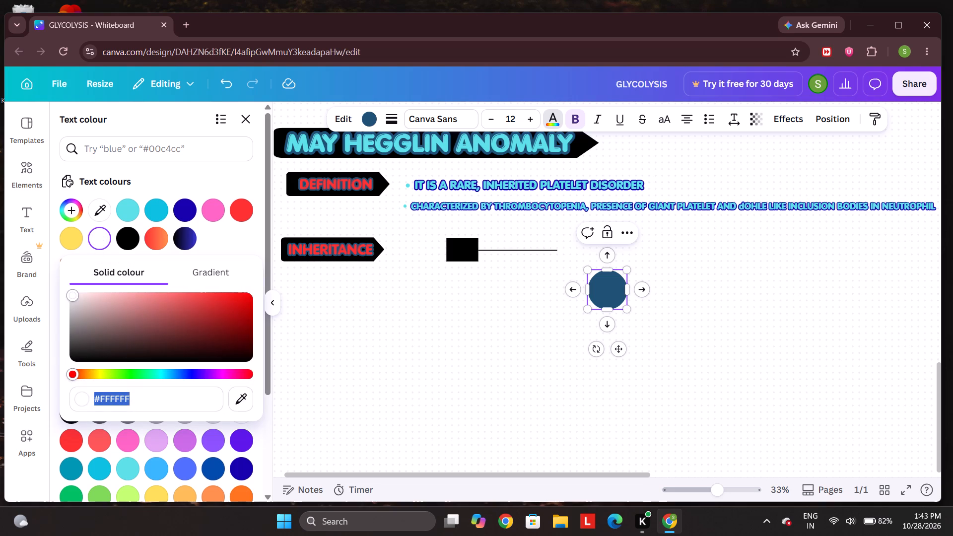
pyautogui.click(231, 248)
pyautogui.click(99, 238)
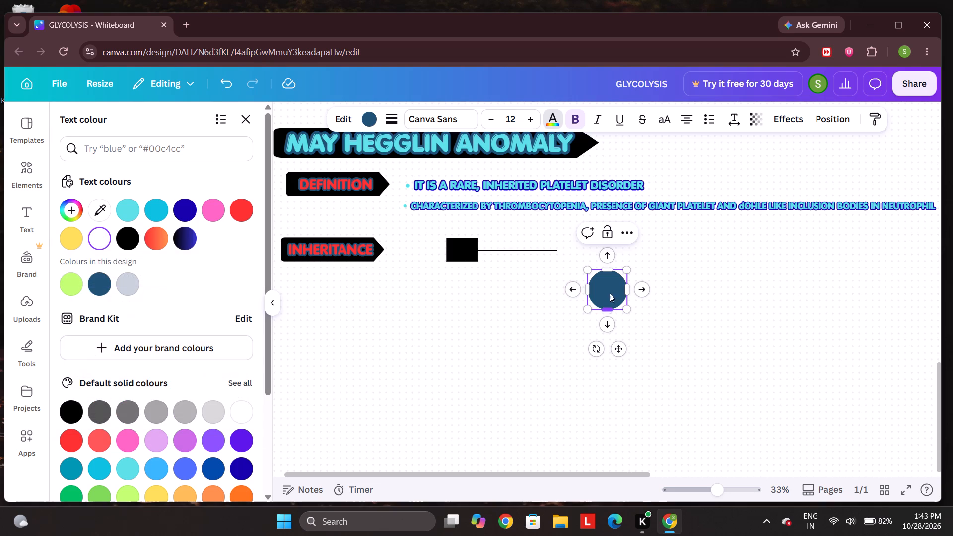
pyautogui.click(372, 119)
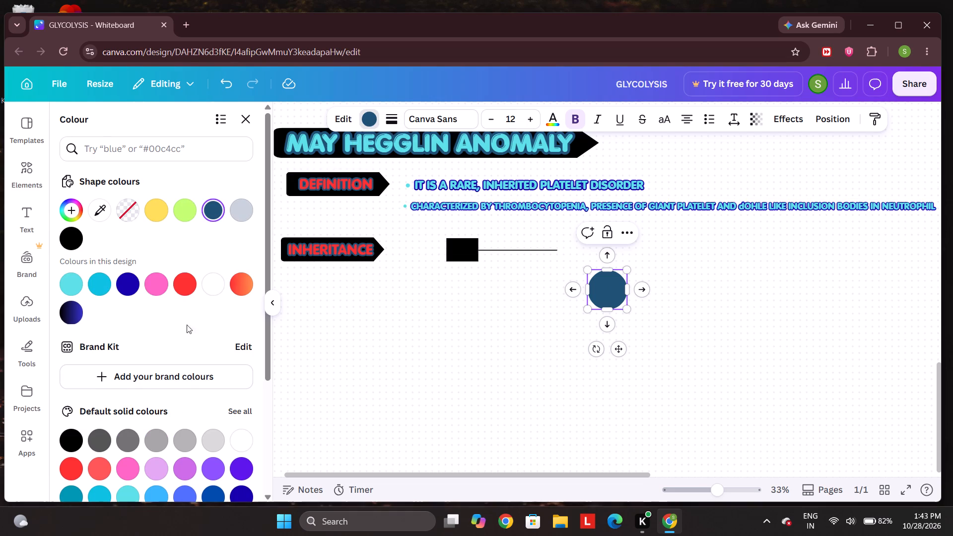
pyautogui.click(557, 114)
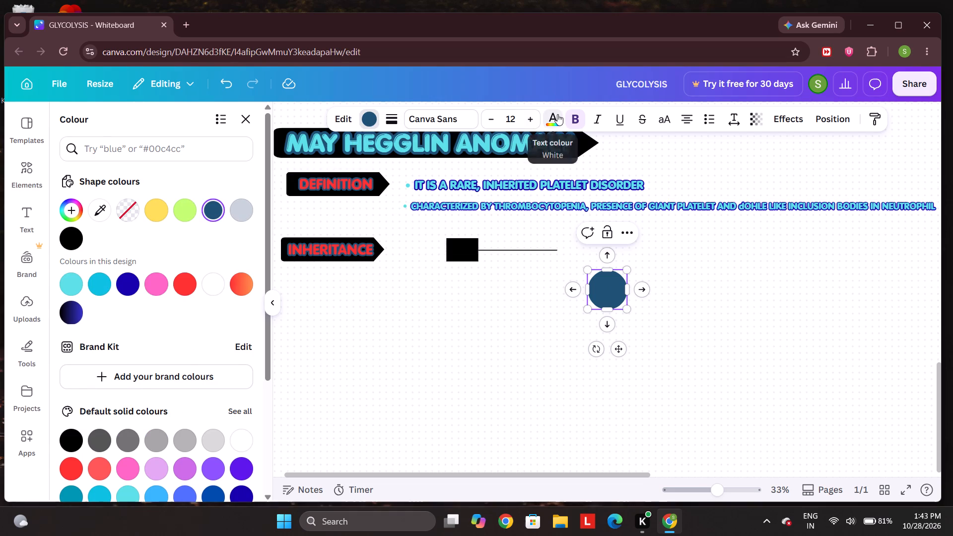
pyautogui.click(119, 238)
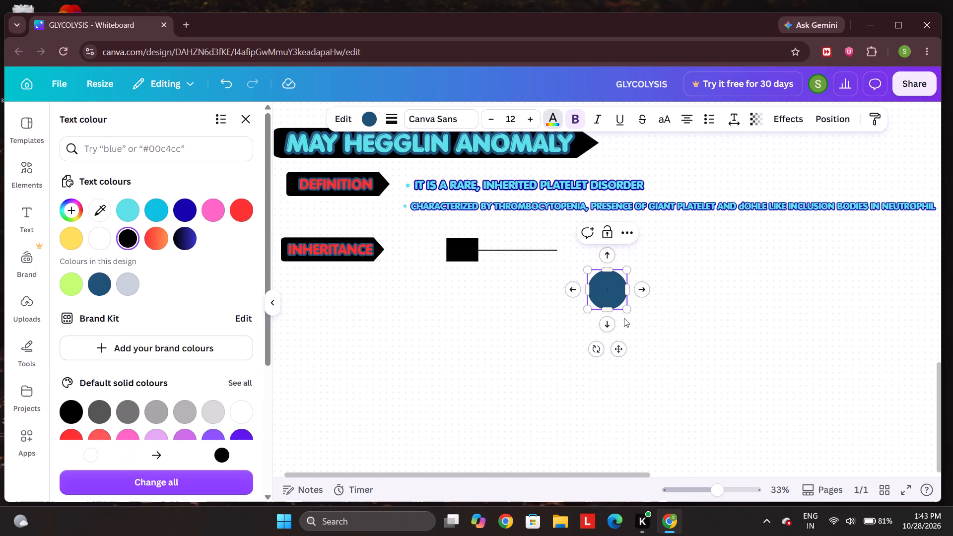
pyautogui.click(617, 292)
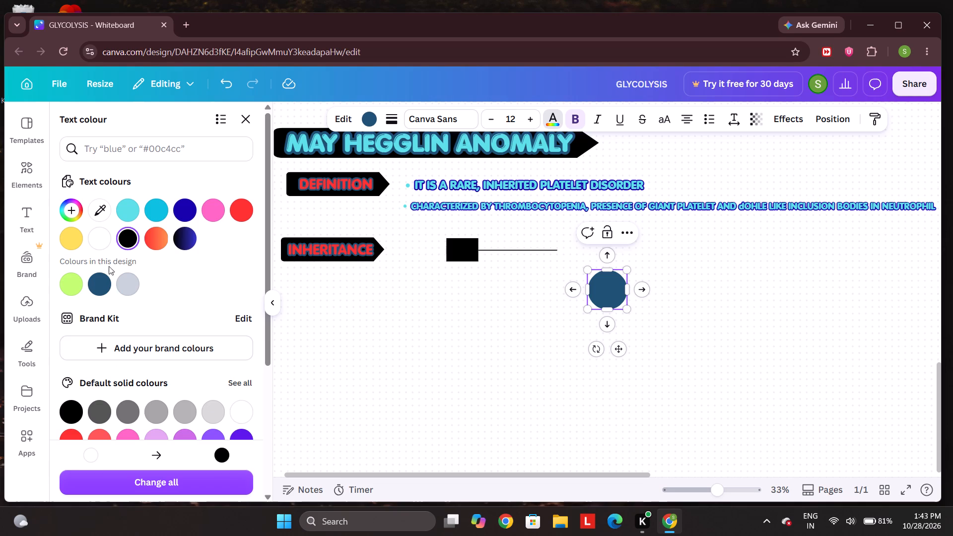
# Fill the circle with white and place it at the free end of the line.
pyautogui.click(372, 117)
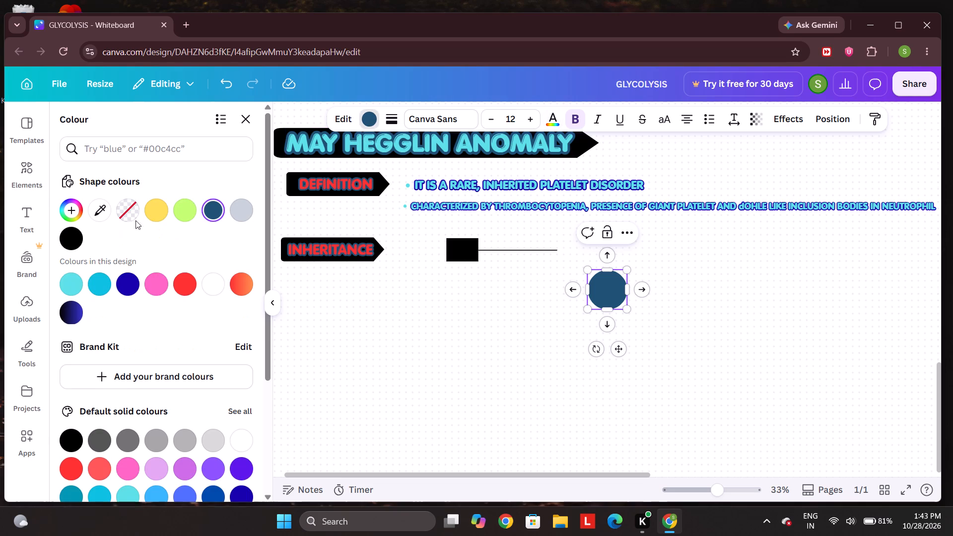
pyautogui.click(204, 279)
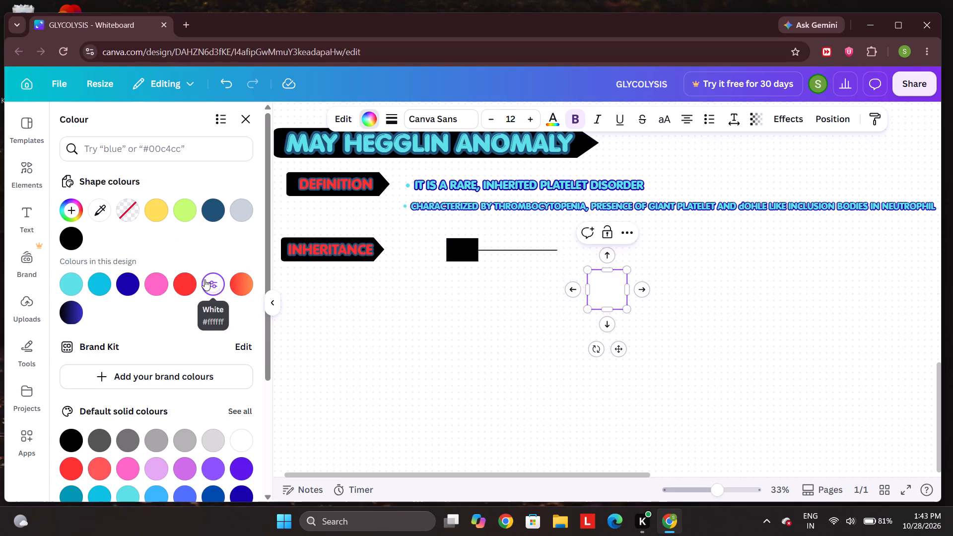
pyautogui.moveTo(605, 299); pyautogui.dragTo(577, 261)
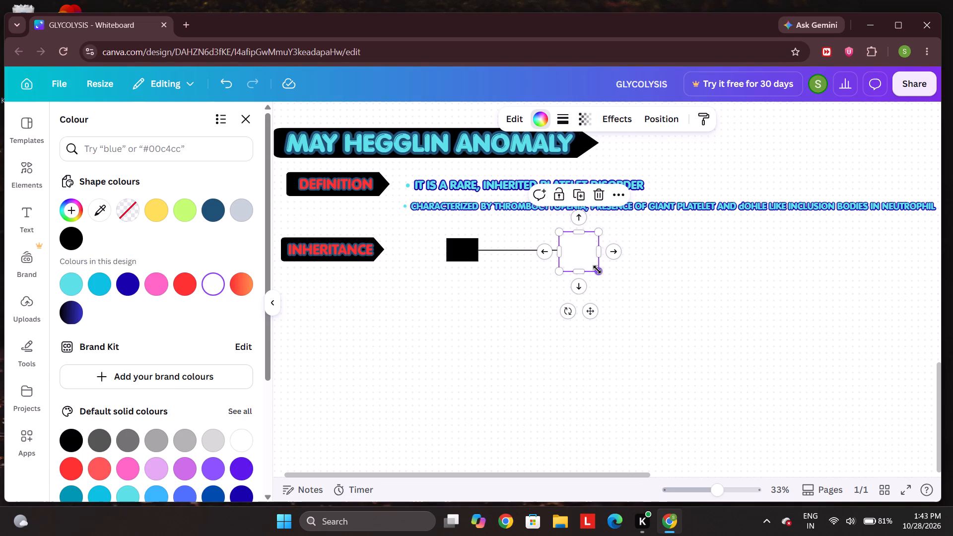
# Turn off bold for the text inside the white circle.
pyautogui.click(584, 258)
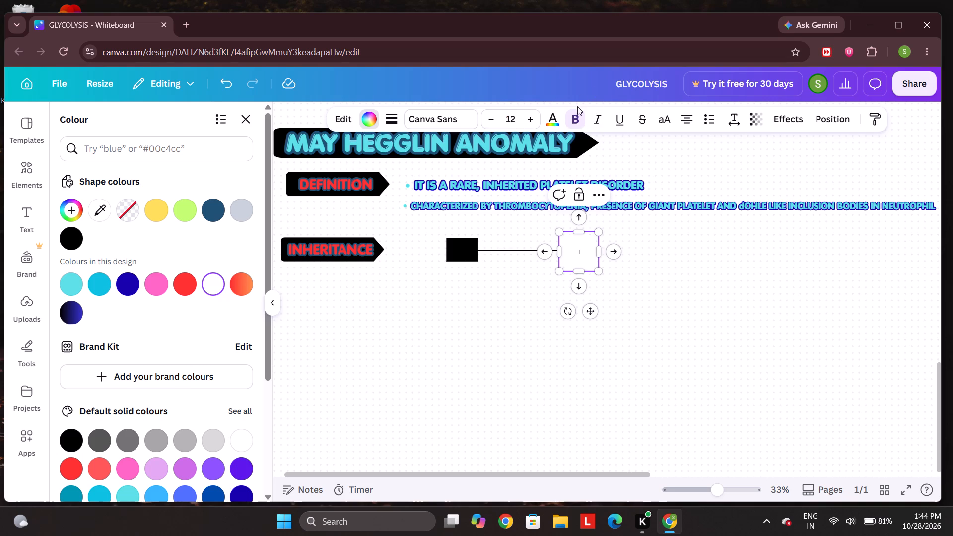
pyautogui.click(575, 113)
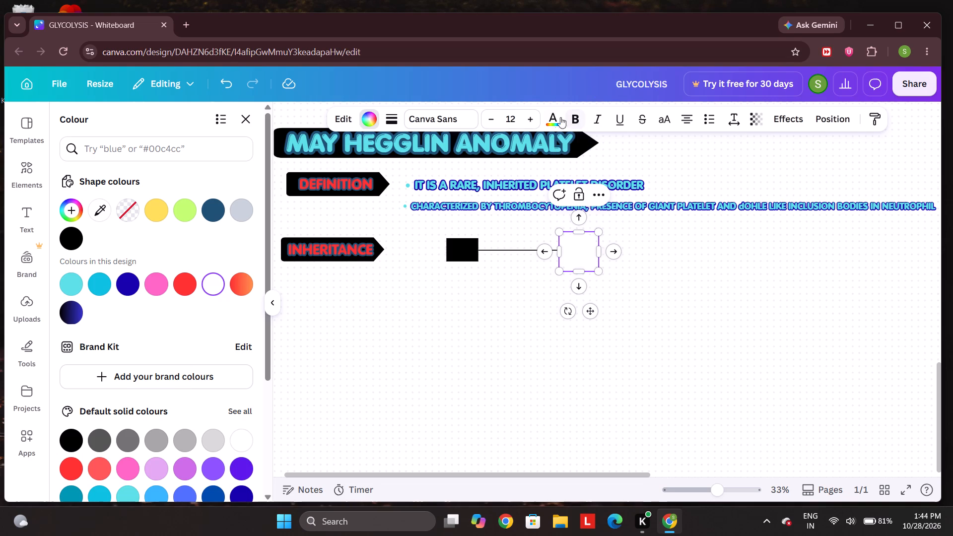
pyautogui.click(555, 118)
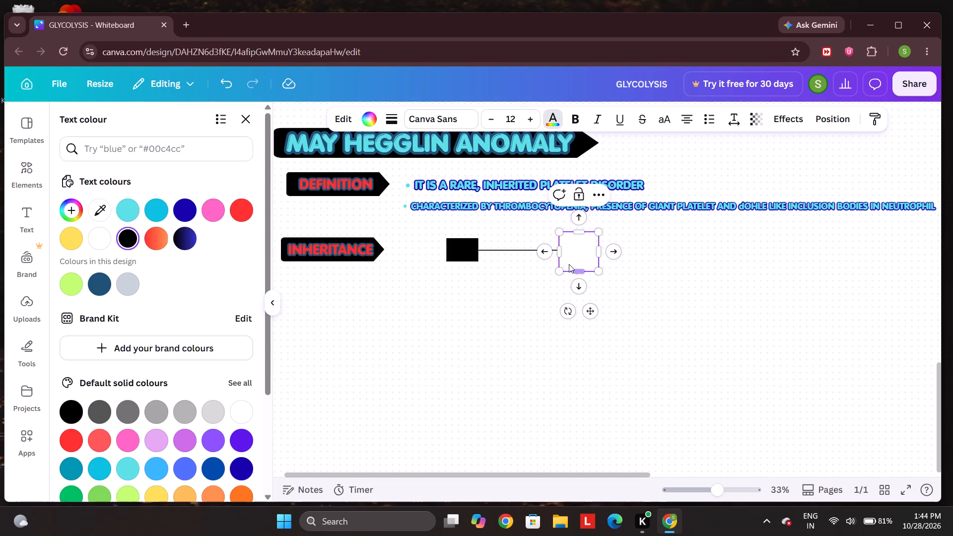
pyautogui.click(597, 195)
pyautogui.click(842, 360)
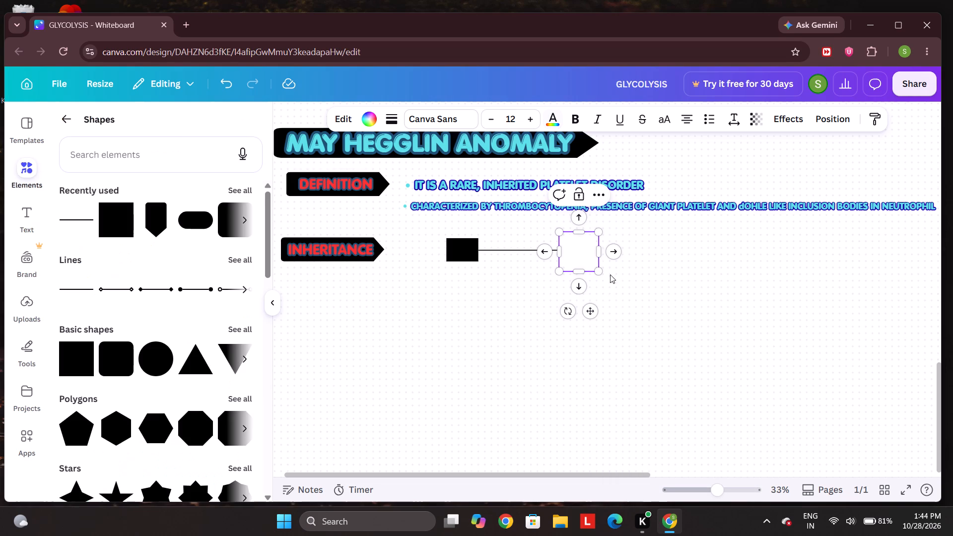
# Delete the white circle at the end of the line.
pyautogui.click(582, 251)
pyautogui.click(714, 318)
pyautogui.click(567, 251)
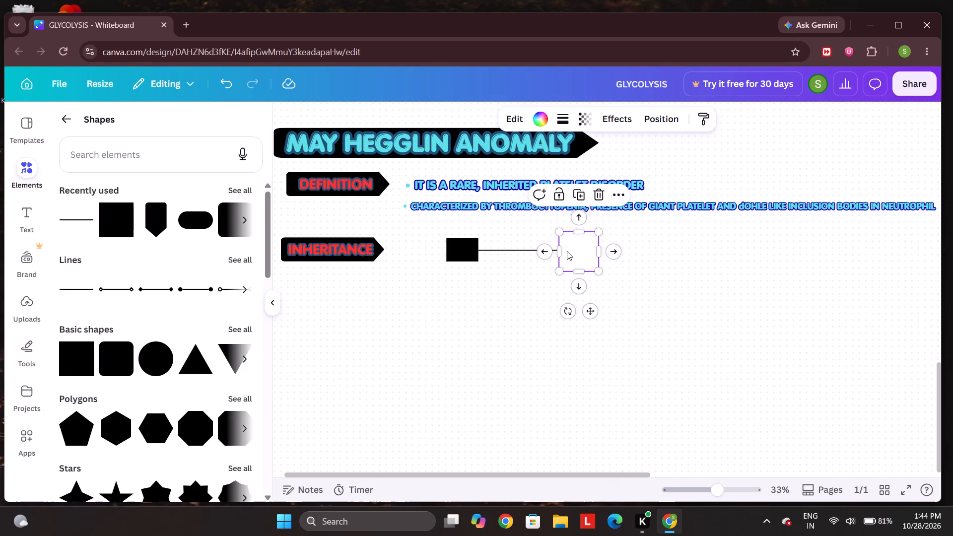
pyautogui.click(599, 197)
# Search the shapes for "circle", look through the matching shapes and clear the search.
pyautogui.click(110, 157)
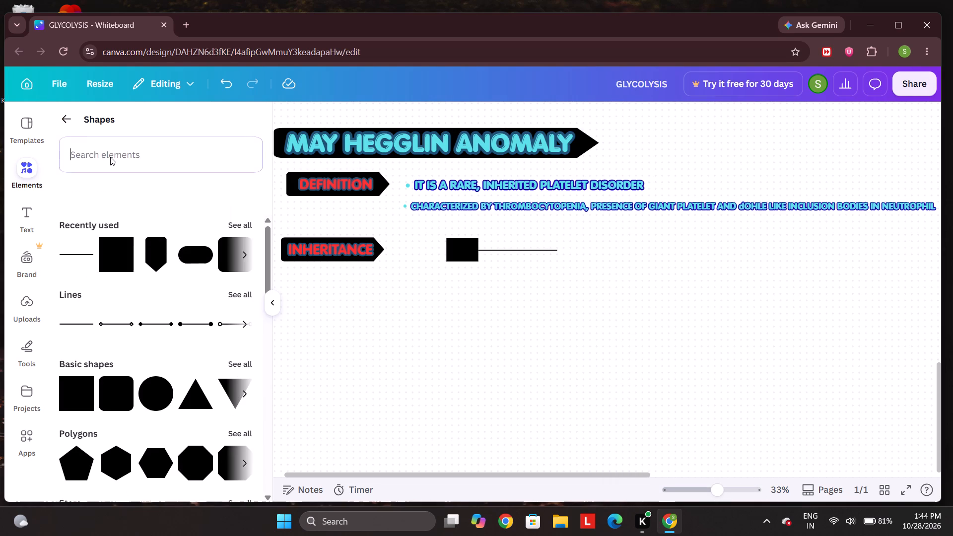
pyautogui.press('c')
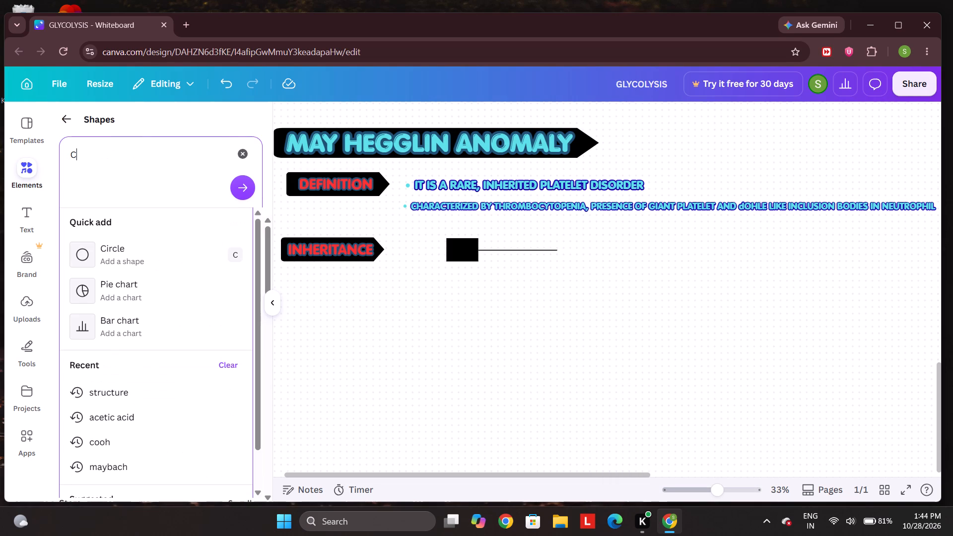
pyautogui.press('i')
pyautogui.click(155, 387)
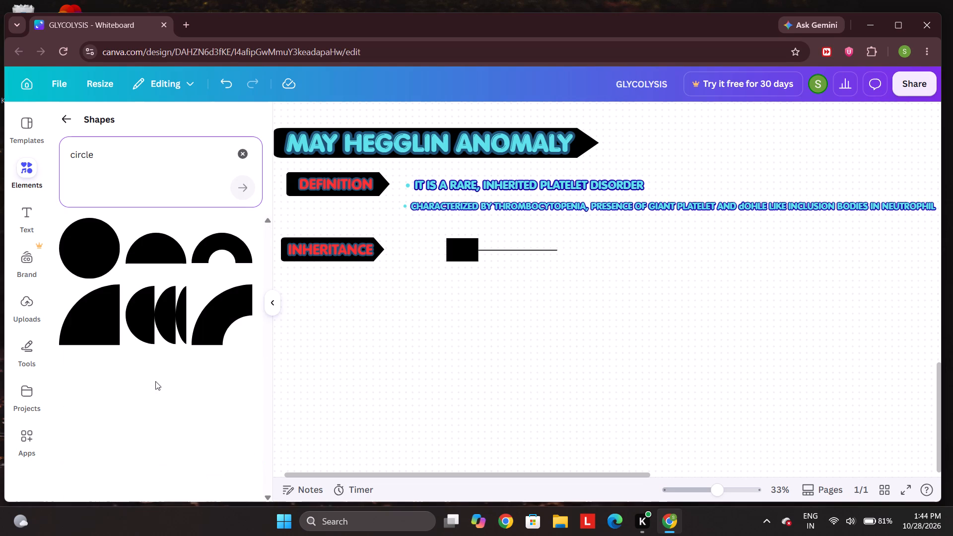
pyautogui.scroll(-1, 155, 379)
pyautogui.scroll(1, 154, 379)
pyautogui.click(244, 152)
pyautogui.click(345, 372)
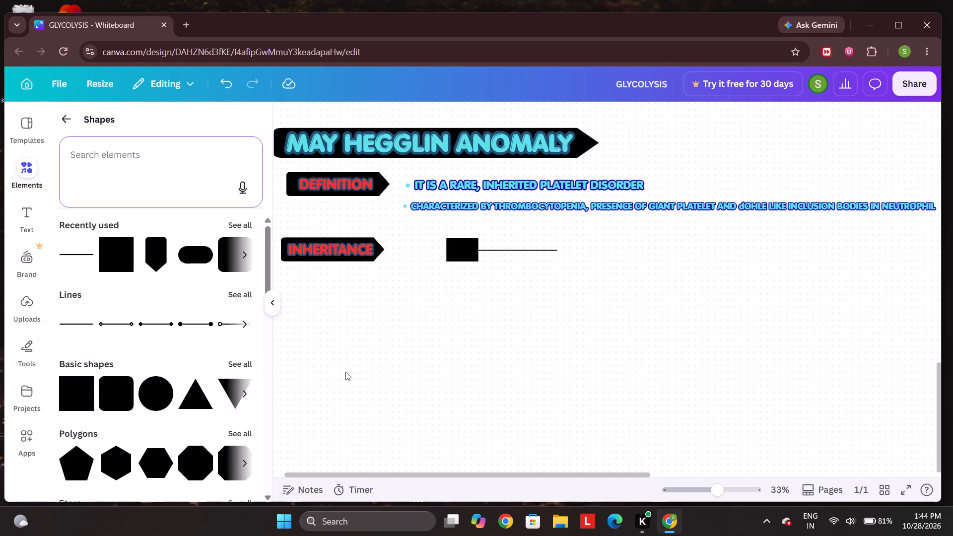
# Look through the drawing tool shapes and the full set of lines for elements suited to the inheritance diagram.
pyautogui.click(32, 345)
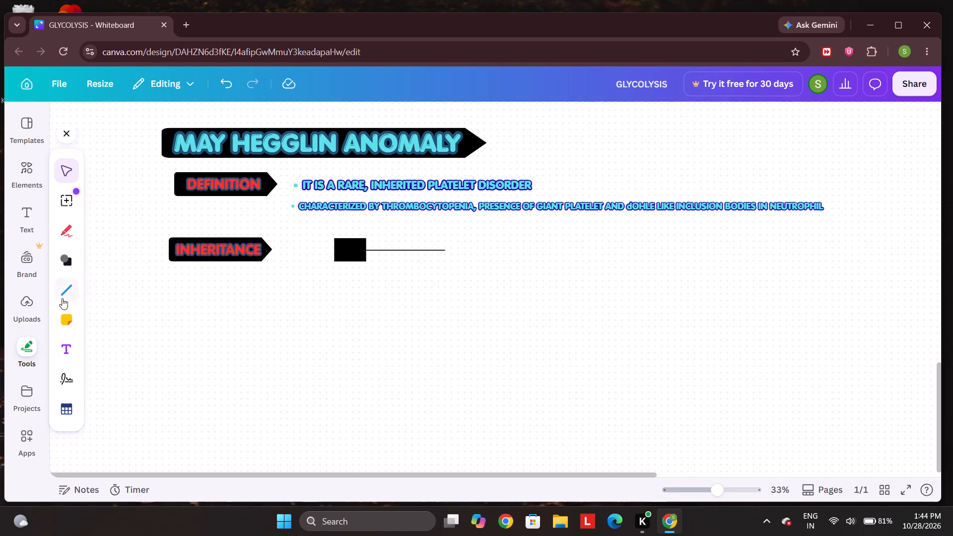
pyautogui.click(75, 261)
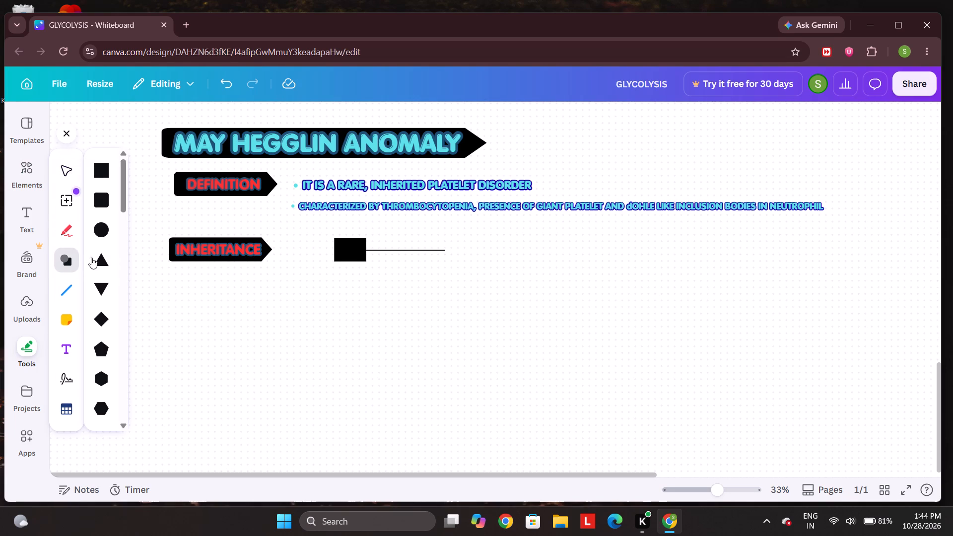
pyautogui.scroll(-8, 109, 222)
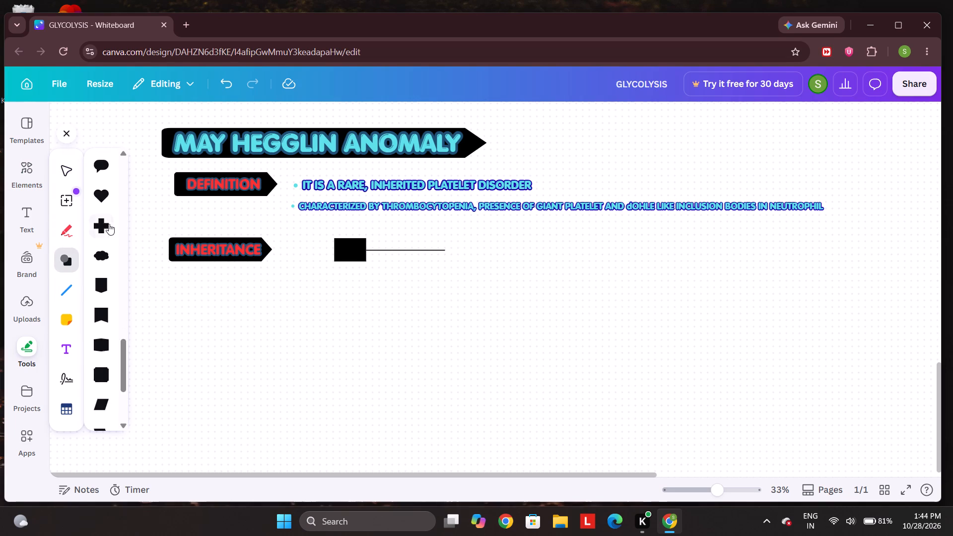
pyautogui.scroll(4, 109, 224)
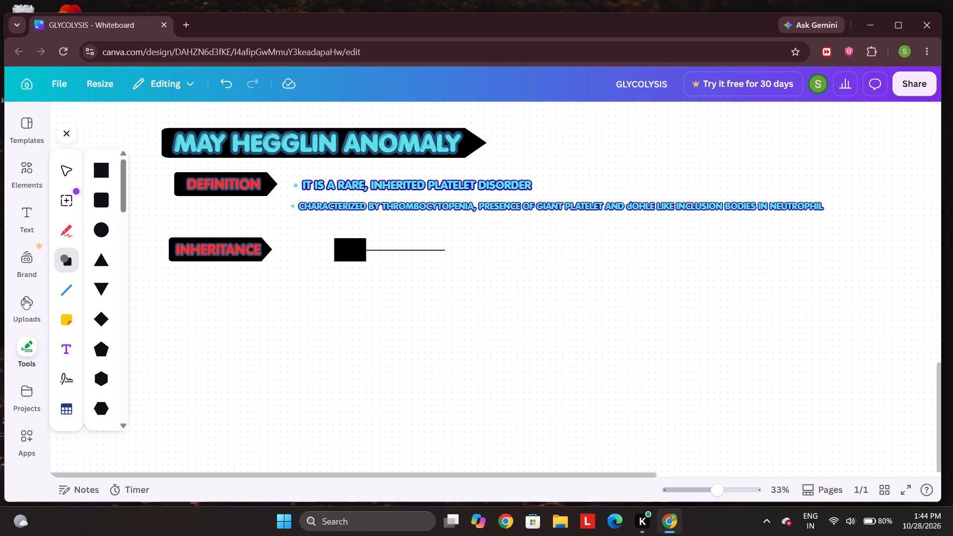
pyautogui.click(29, 161)
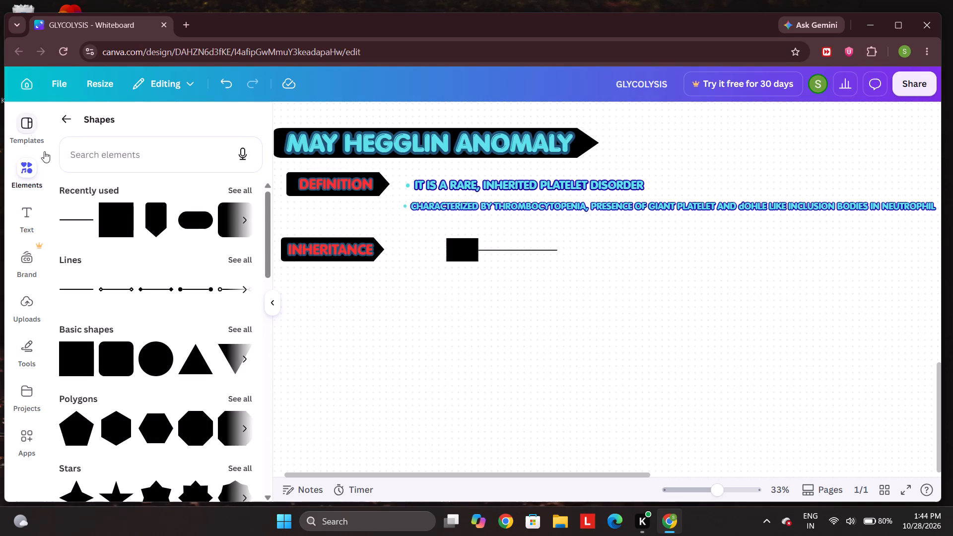
pyautogui.scroll(1, 385, 355)
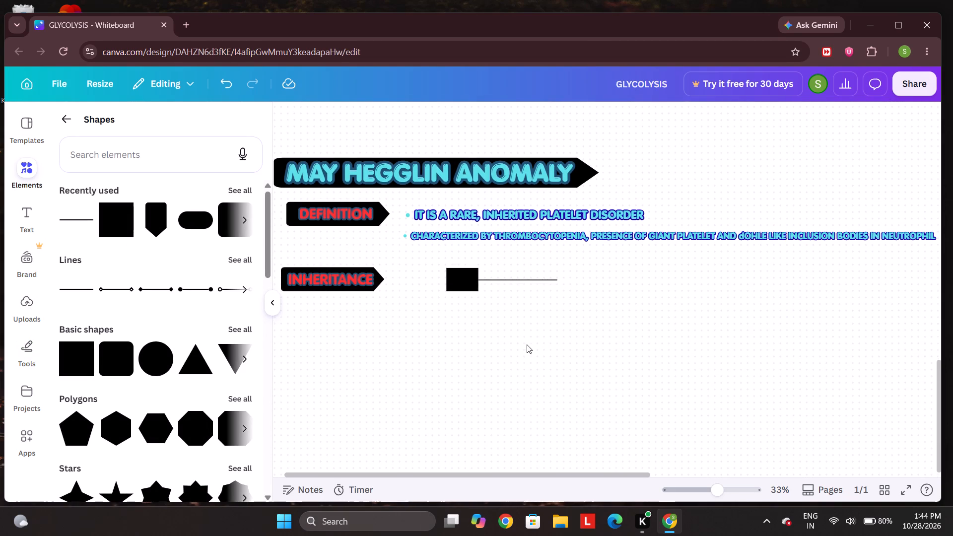
pyautogui.click(236, 264)
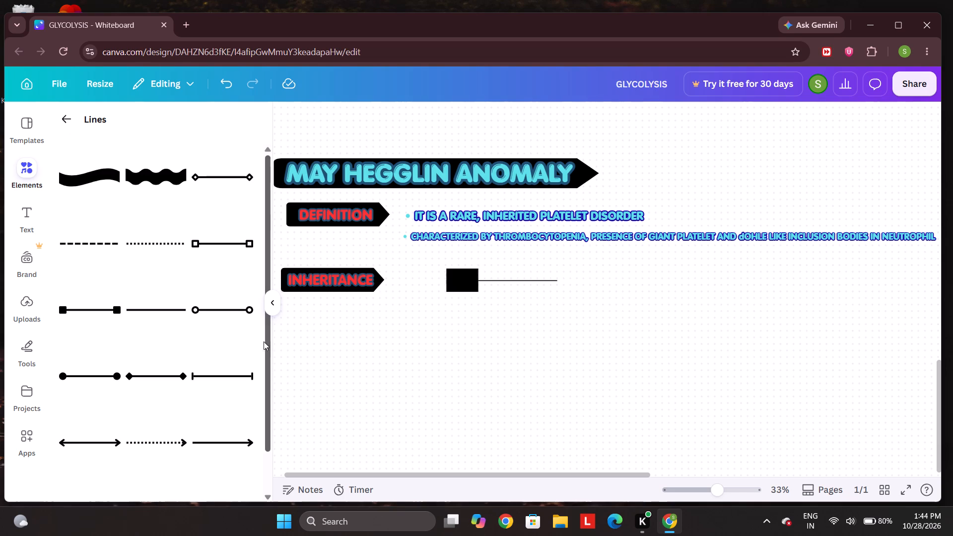
pyautogui.moveTo(267, 283); pyautogui.dragTo(279, 349)
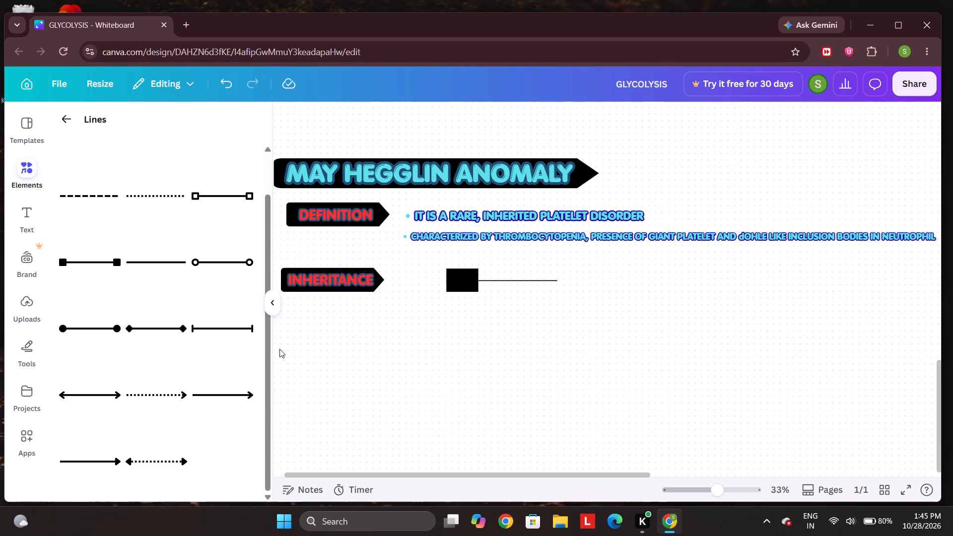
pyautogui.click(438, 335)
pyautogui.click(66, 120)
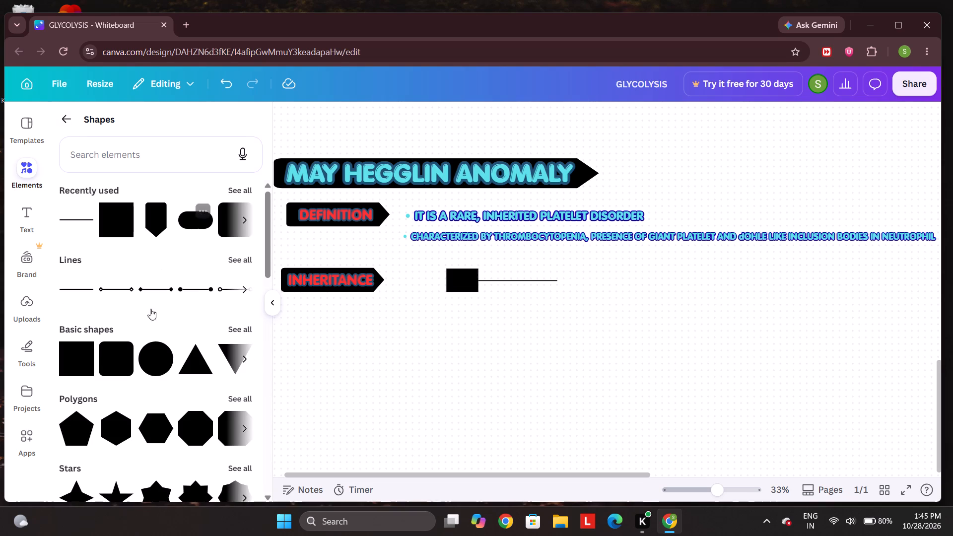
# Add a circle from the basic shapes and place it at the free end of the black square's connecting line.
pyautogui.click(159, 361)
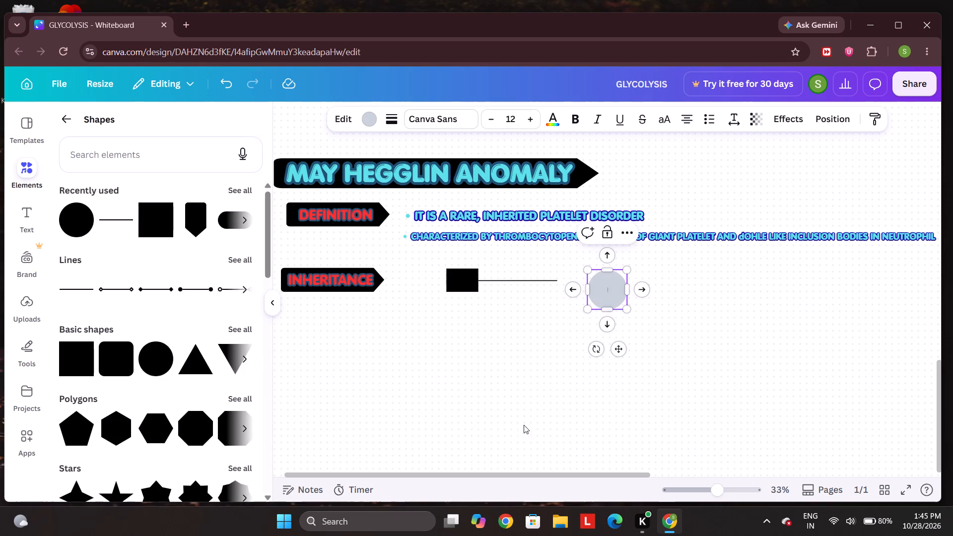
pyautogui.click(519, 422)
pyautogui.moveTo(586, 286); pyautogui.dragTo(565, 283)
pyautogui.click(550, 339)
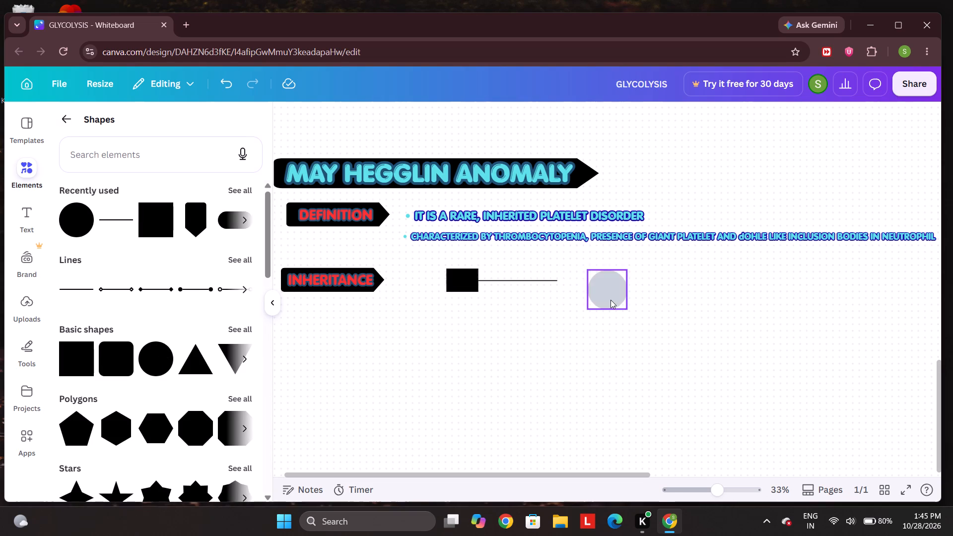
pyautogui.moveTo(611, 297); pyautogui.dragTo(577, 285)
pyautogui.click(524, 344)
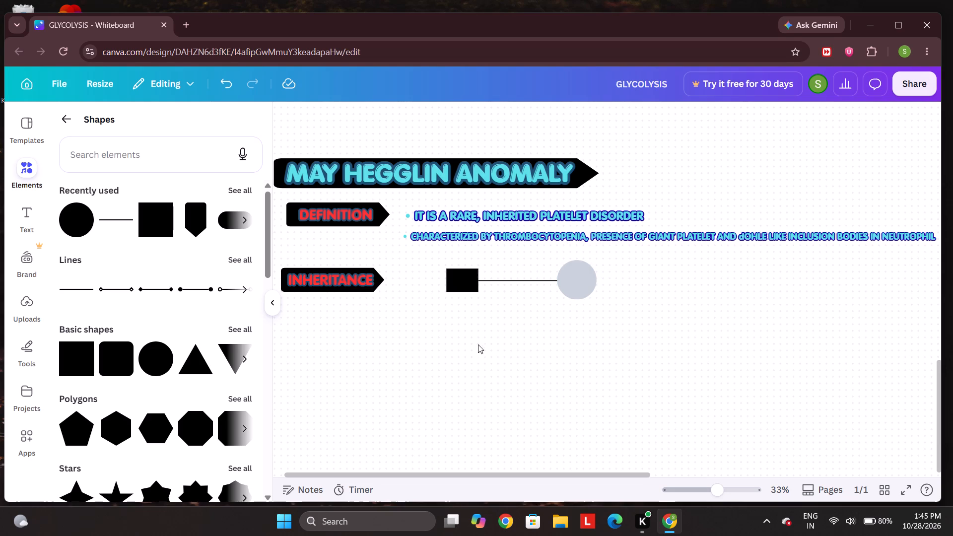
# Add a straight line, turn it vertical and shorten it to form a stem descending from the middle of the square-to-circle line.
pyautogui.click(75, 285)
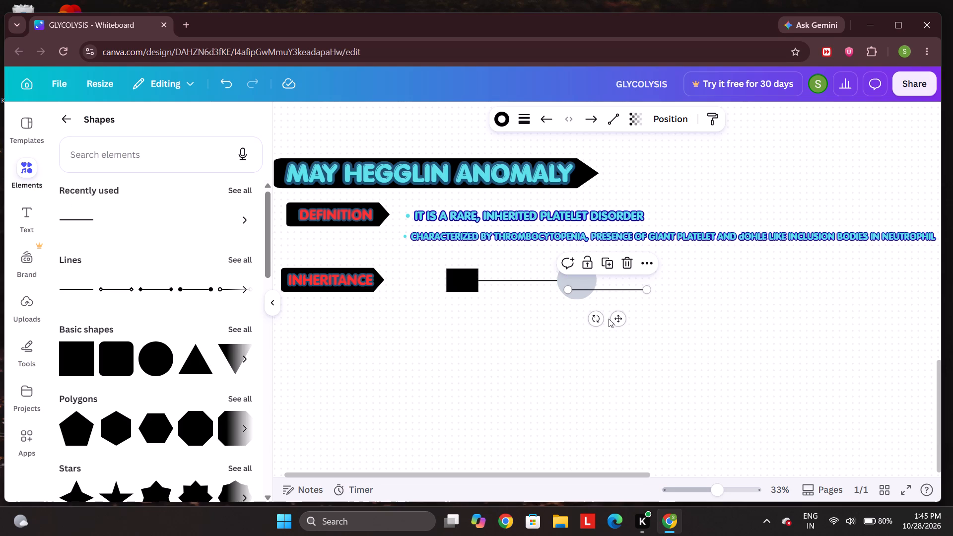
pyautogui.moveTo(601, 322); pyautogui.dragTo(650, 295)
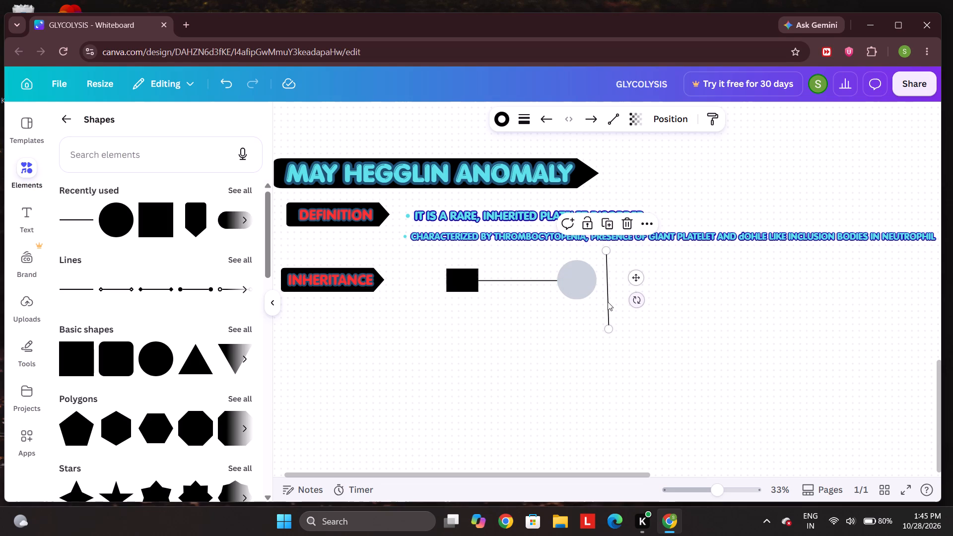
pyautogui.moveTo(608, 302); pyautogui.dragTo(517, 332)
pyautogui.click(518, 363)
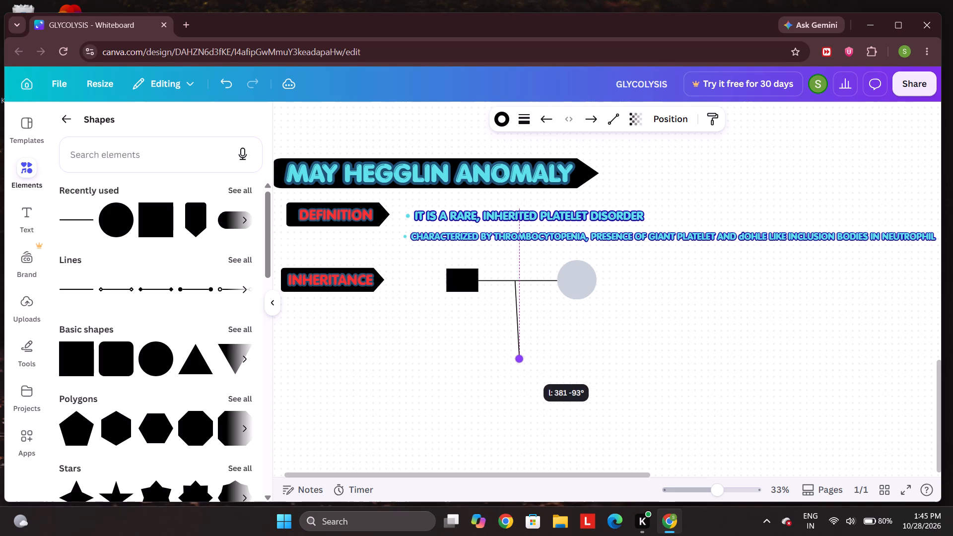
pyautogui.click(516, 297)
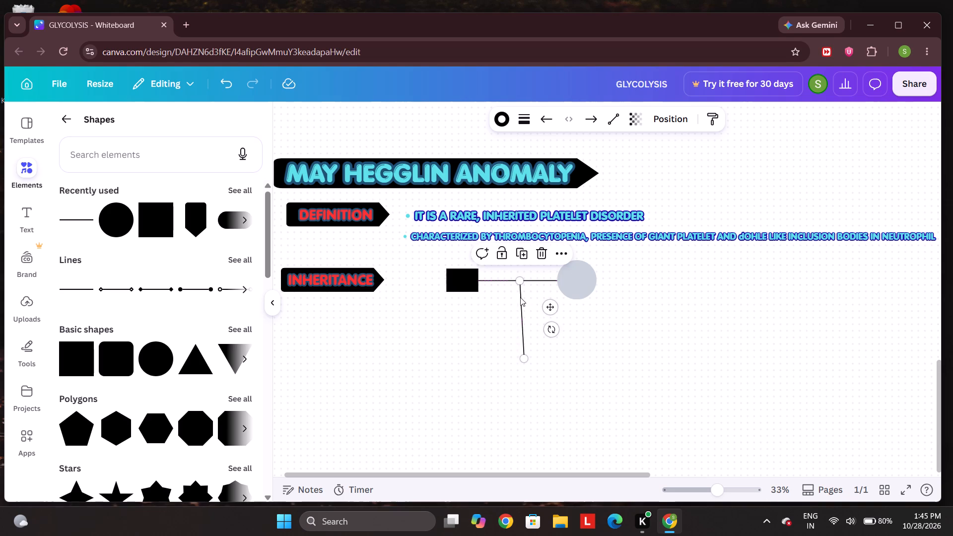
pyautogui.moveTo(523, 357); pyautogui.dragTo(518, 359)
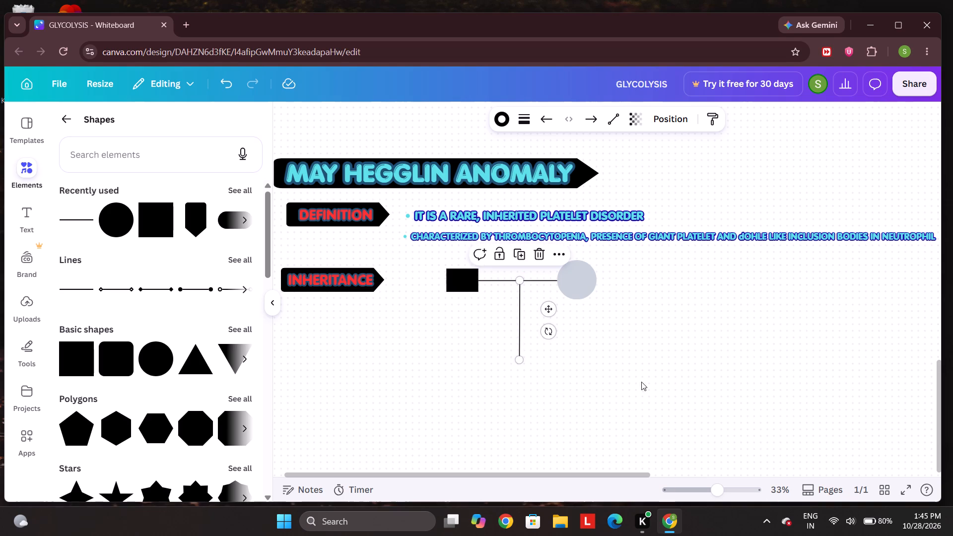
pyautogui.moveTo(517, 363); pyautogui.dragTo(517, 342)
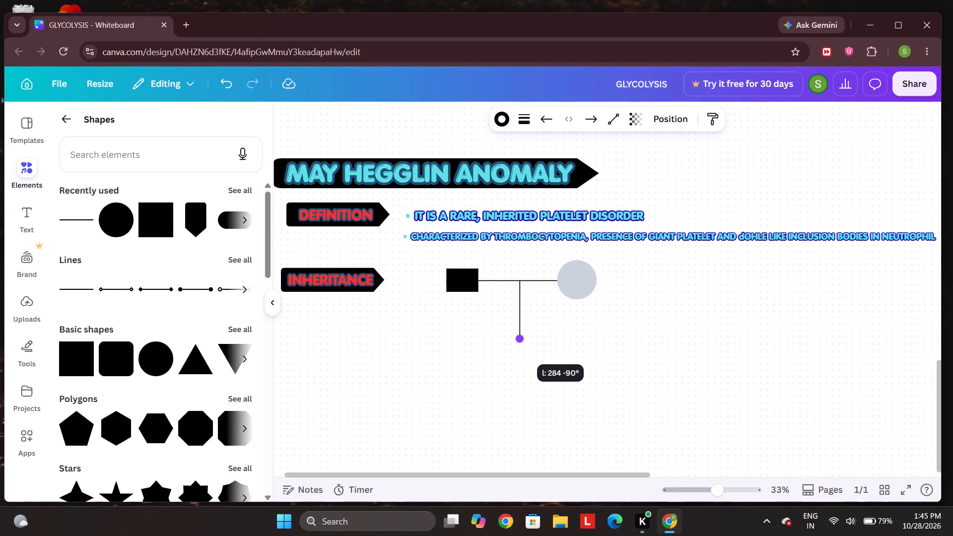
pyautogui.moveTo(517, 342); pyautogui.dragTo(517, 329)
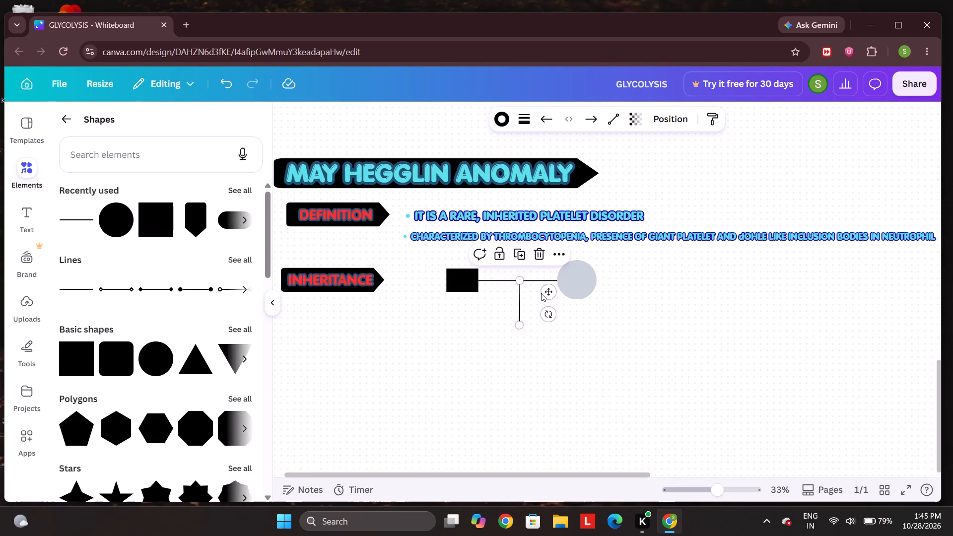
pyautogui.click(546, 357)
# Duplicate the square-to-circle line, place the copy at the foot of the vertical stem and widen it to about 1,030 across both sides.
pyautogui.click(528, 281)
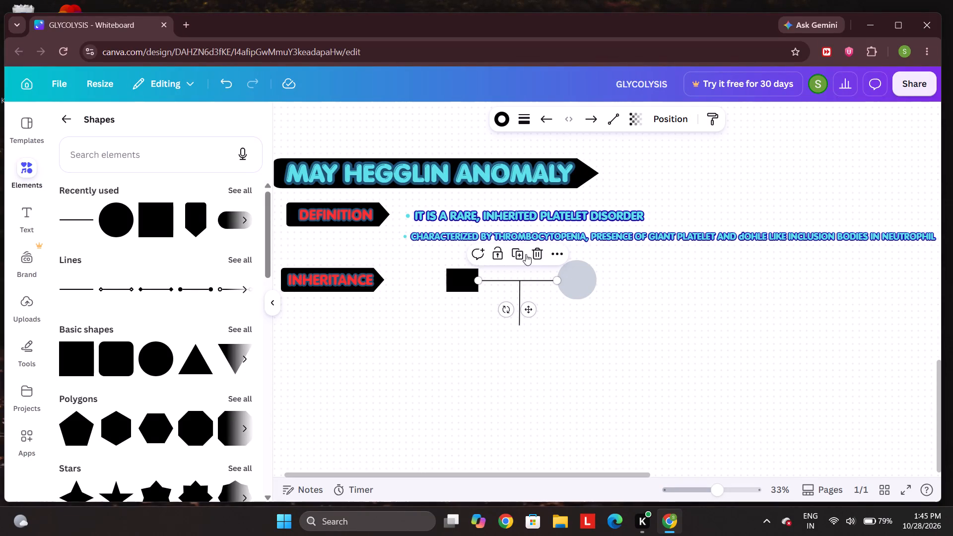
pyautogui.click(520, 254)
pyautogui.moveTo(531, 283); pyautogui.dragTo(528, 325)
pyautogui.moveTo(557, 327); pyautogui.dragTo(638, 324)
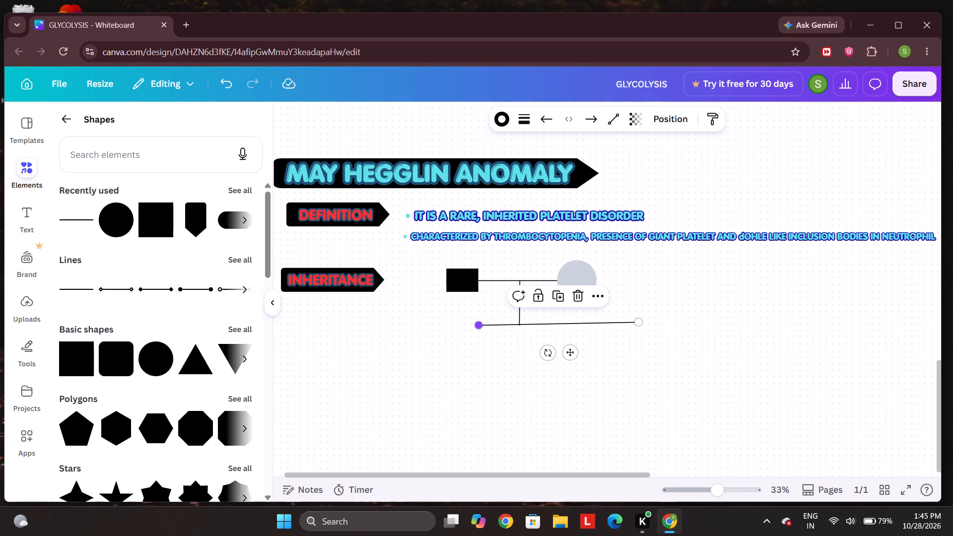
pyautogui.click(638, 319)
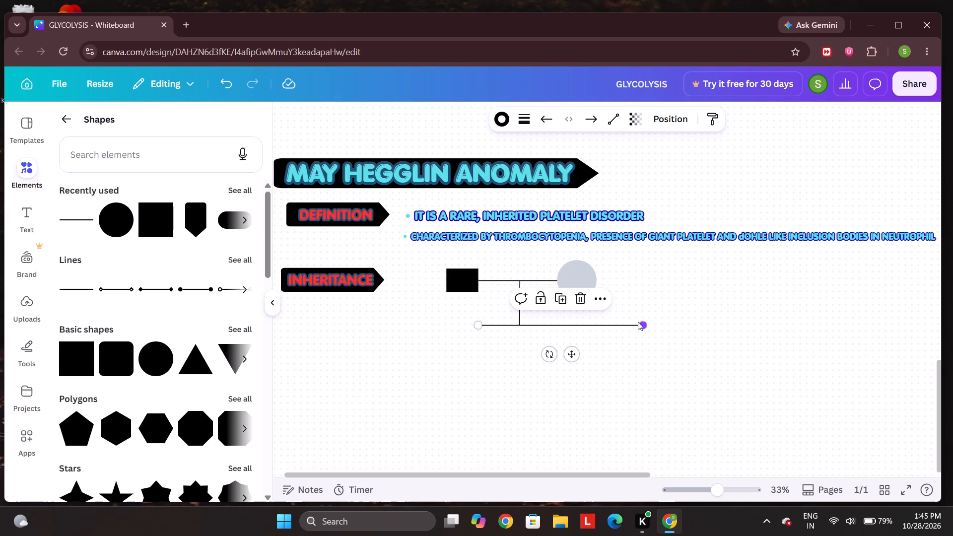
pyautogui.moveTo(479, 324); pyautogui.dragTo(435, 329)
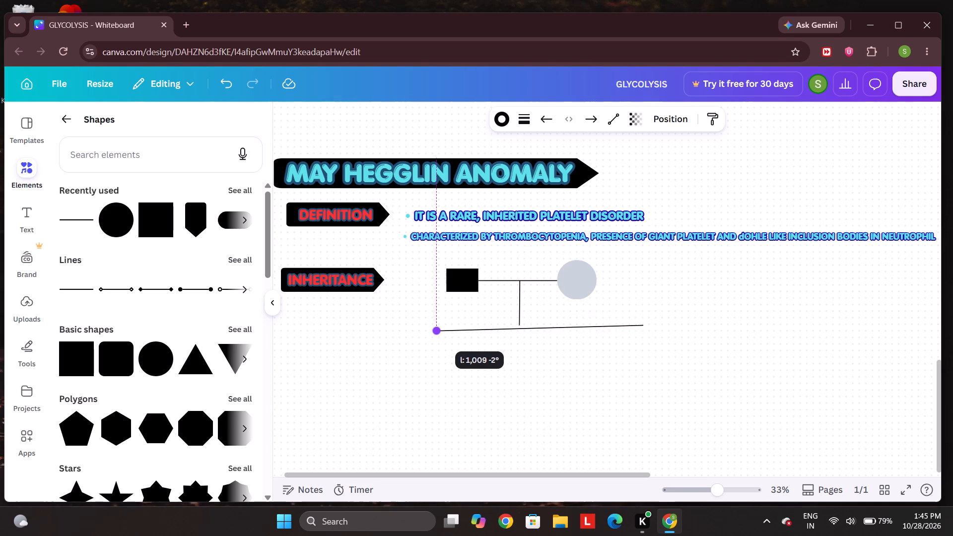
pyautogui.moveTo(435, 329); pyautogui.dragTo(433, 328)
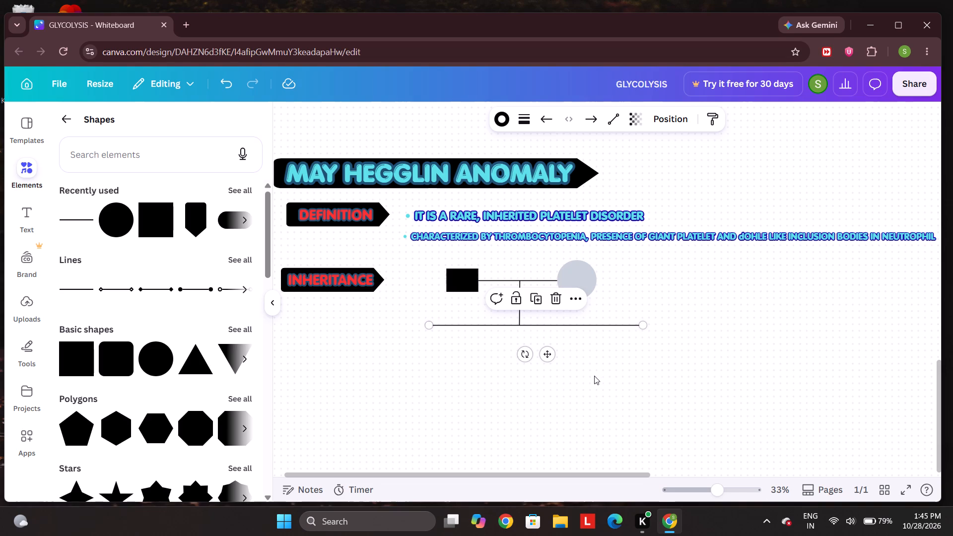
pyautogui.click(457, 381)
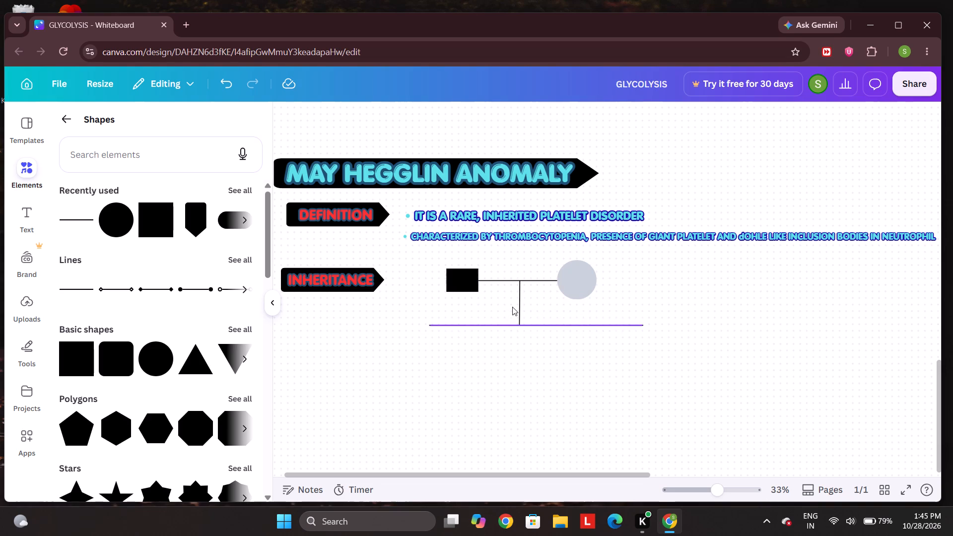
pyautogui.moveTo(641, 326); pyautogui.dragTo(633, 328)
pyautogui.moveTo(635, 327); pyautogui.dragTo(634, 323)
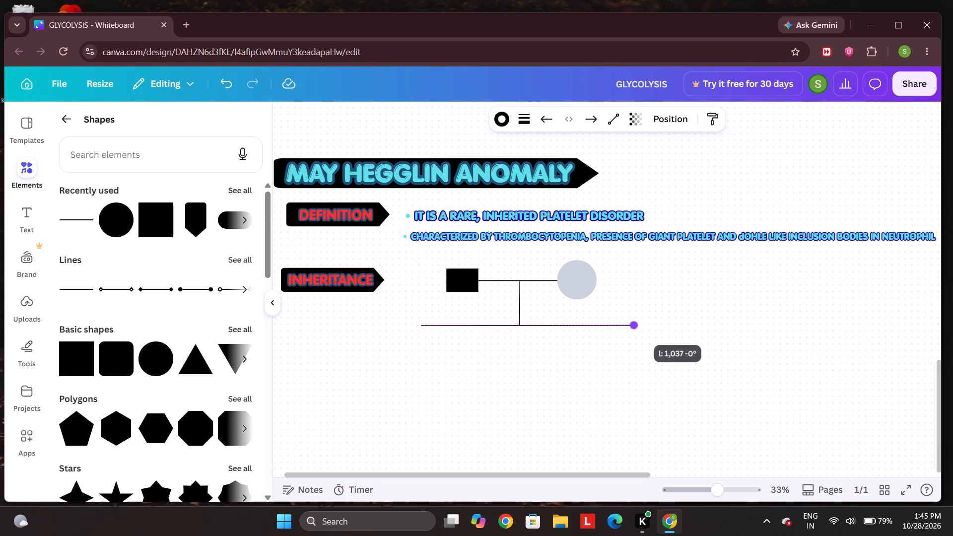
pyautogui.moveTo(634, 323); pyautogui.dragTo(632, 322)
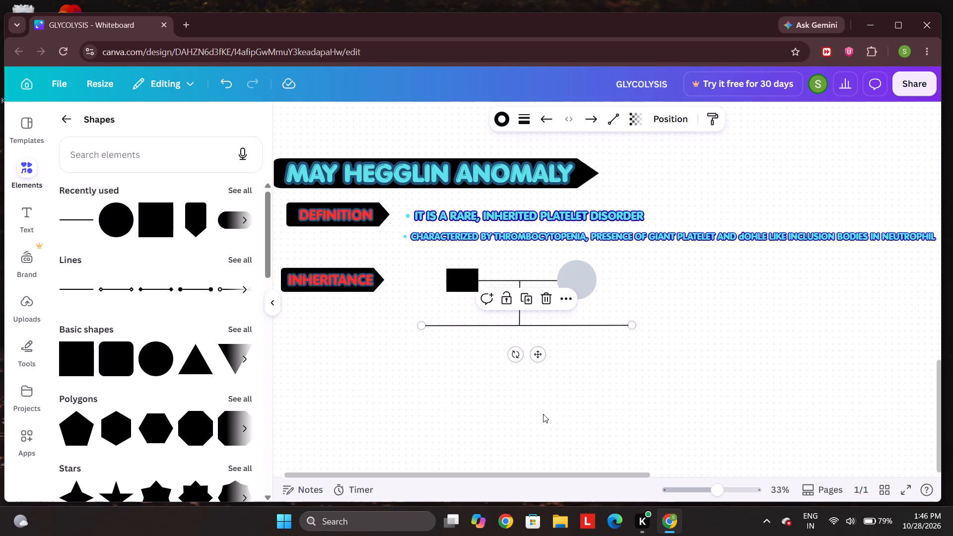
pyautogui.click(349, 403)
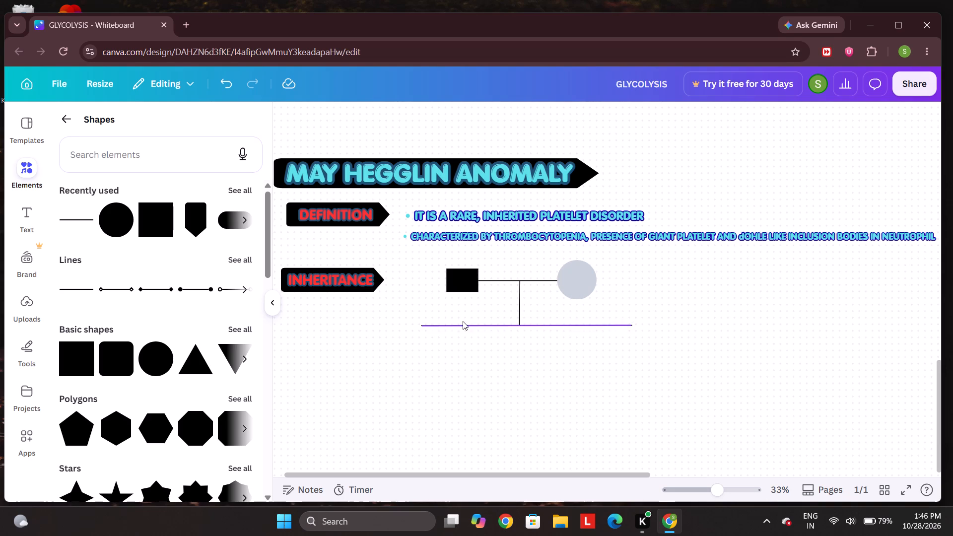
# Duplicate the vertical stem to hang three drop lines from the lower horizontal line, at its two ends and near its middle.
pyautogui.click(516, 299)
pyautogui.click(516, 258)
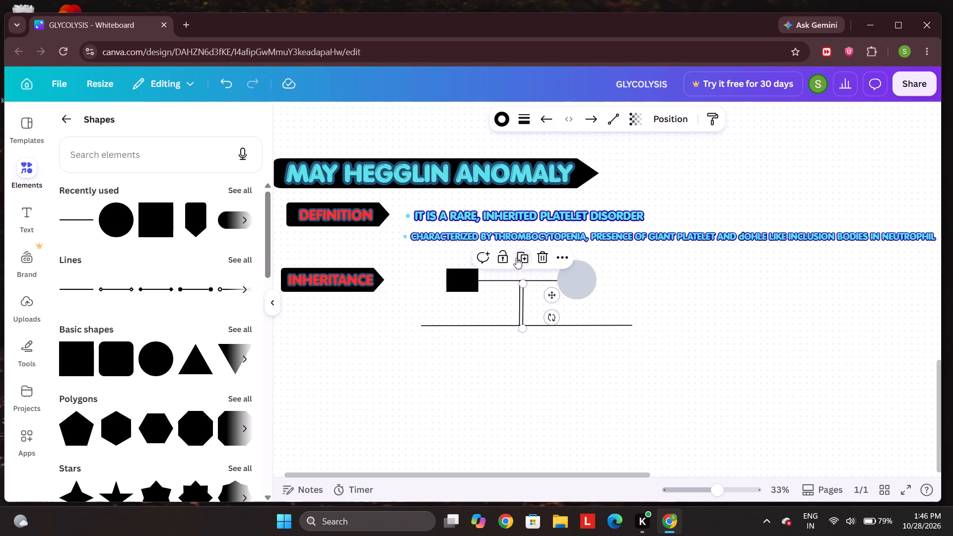
pyautogui.moveTo(522, 317); pyautogui.dragTo(421, 359)
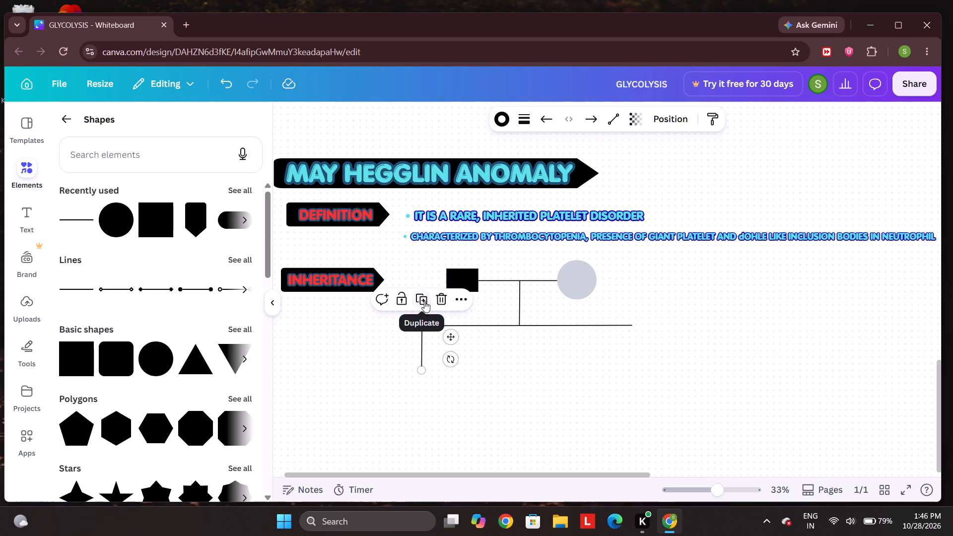
pyautogui.click(424, 301)
pyautogui.moveTo(323, 398); pyautogui.dragTo(462, 369)
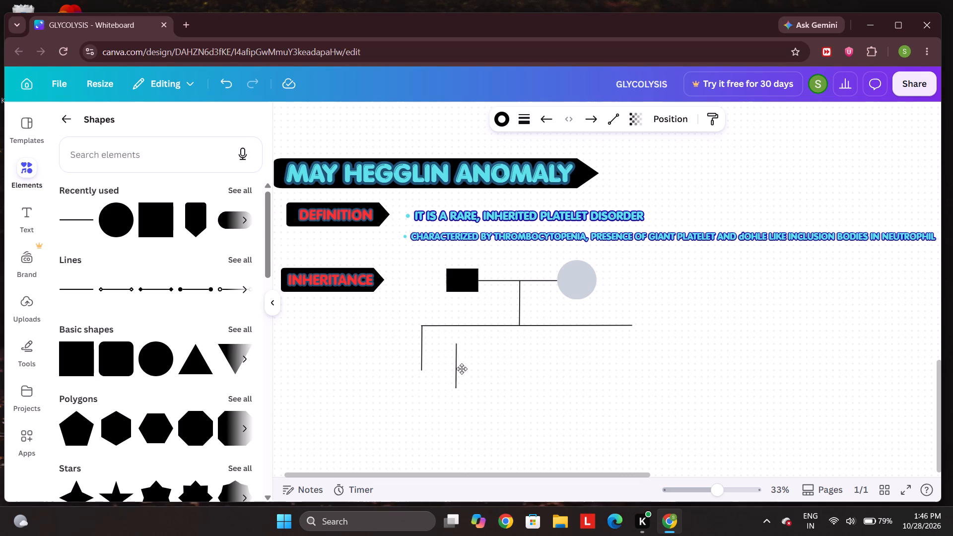
pyautogui.moveTo(462, 369); pyautogui.dragTo(528, 355)
pyautogui.click(532, 302)
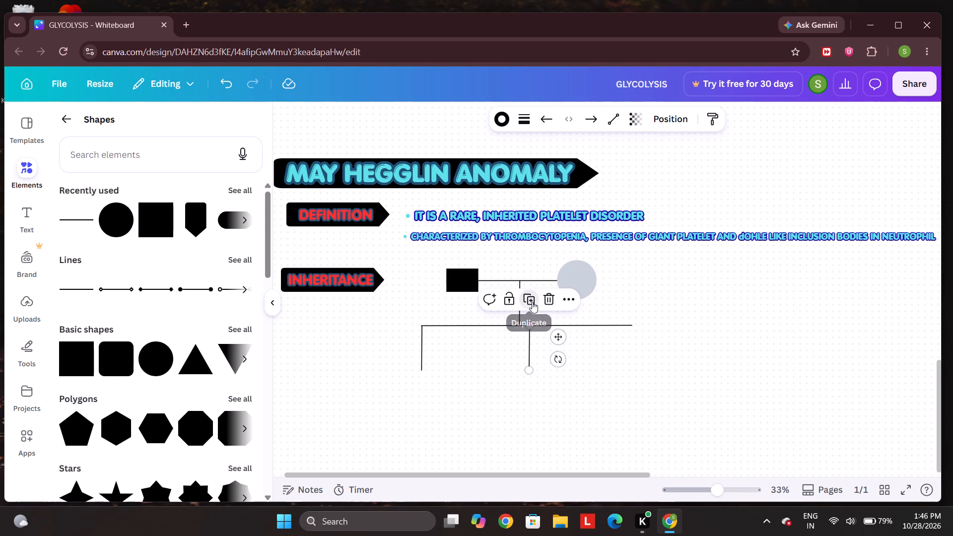
pyautogui.click(546, 431)
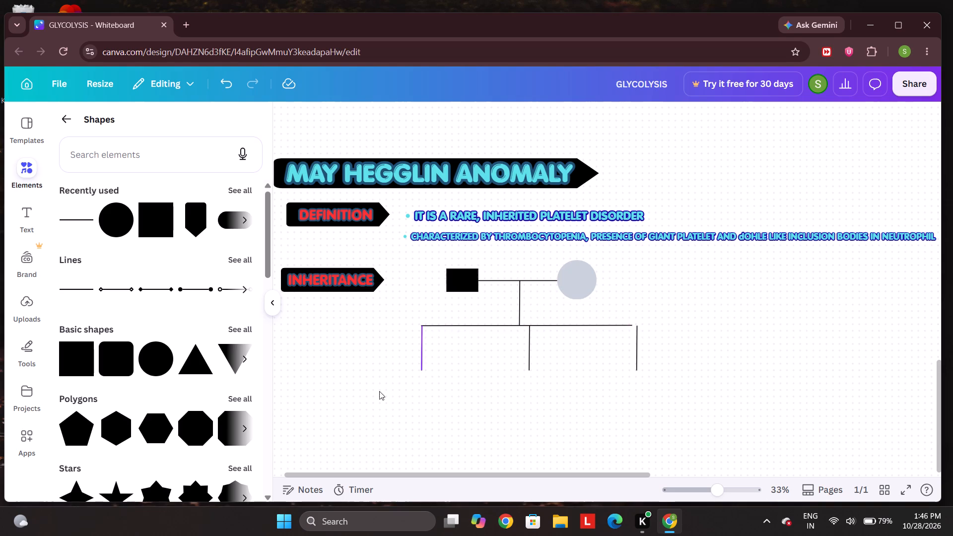
# Add a circle, place it at the foot of the first drop line beneath the INHERITANCE pedigree, and fill it black.
pyautogui.click(123, 229)
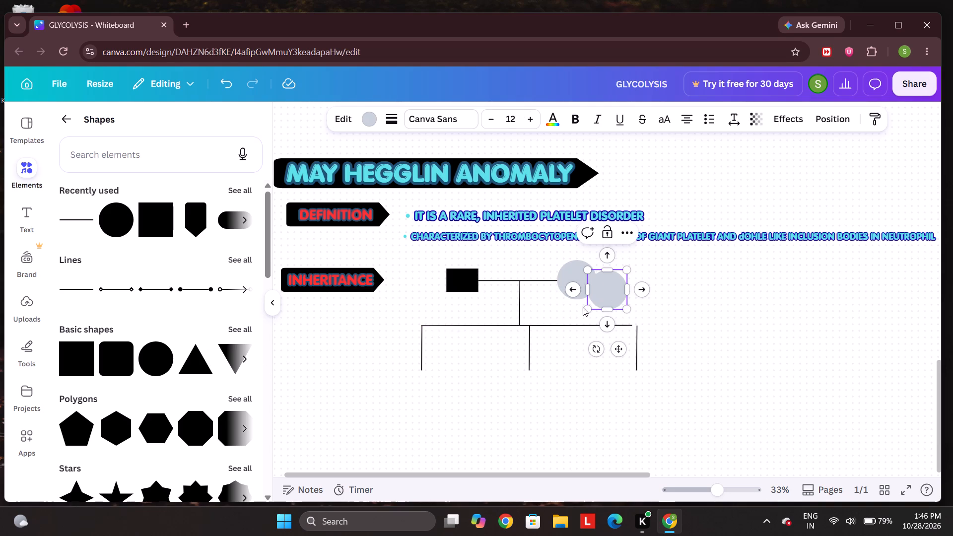
pyautogui.moveTo(603, 296); pyautogui.dragTo(420, 397)
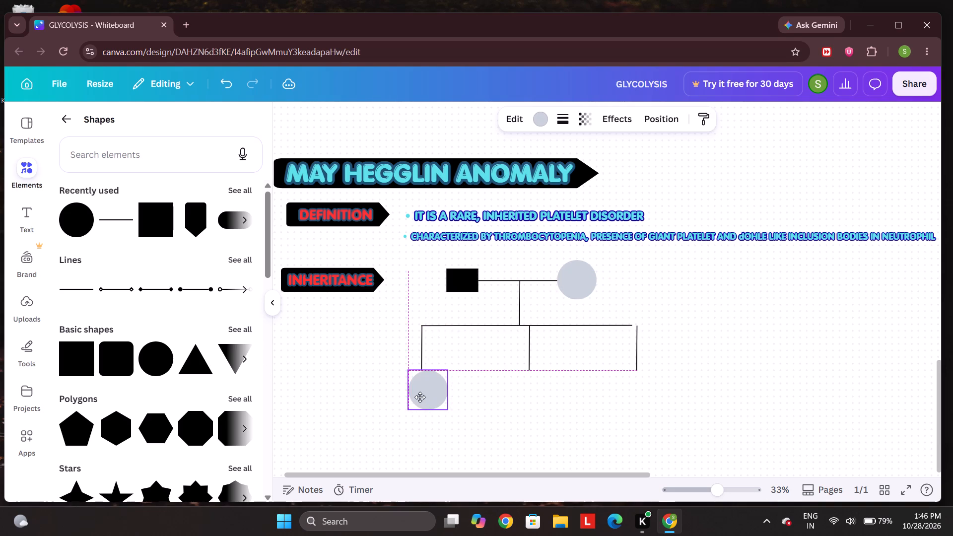
pyautogui.moveTo(420, 397); pyautogui.dragTo(418, 397)
pyautogui.click(545, 117)
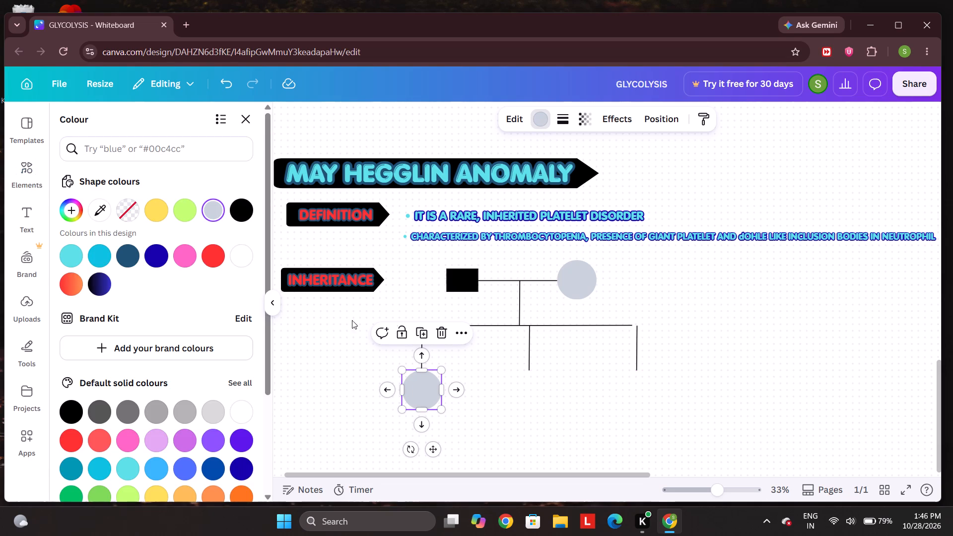
pyautogui.click(244, 208)
pyautogui.click(497, 376)
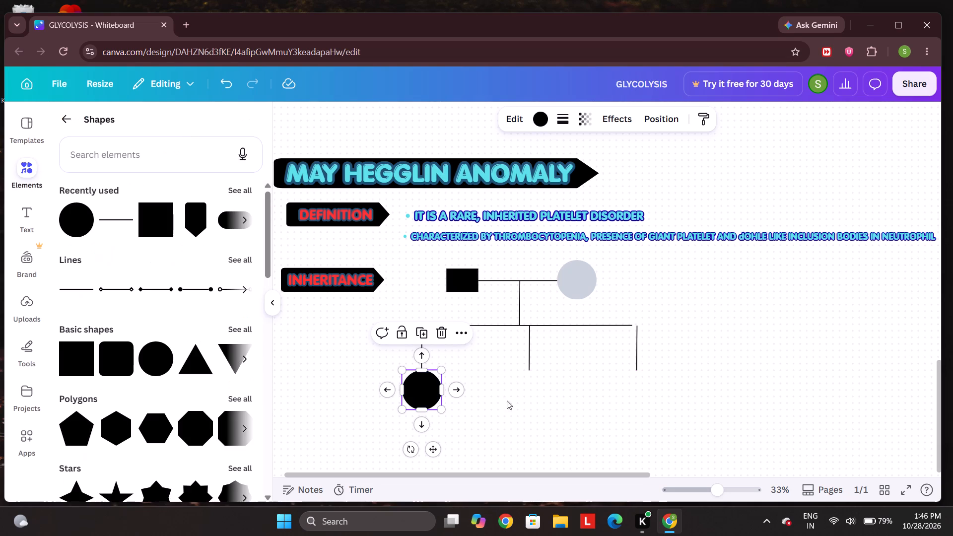
# Duplicate the light grey parent circle and place the copy at the foot of the middle drop line.
pyautogui.click(580, 278)
pyautogui.click(579, 224)
pyautogui.moveTo(578, 283); pyautogui.dragTo(573, 322)
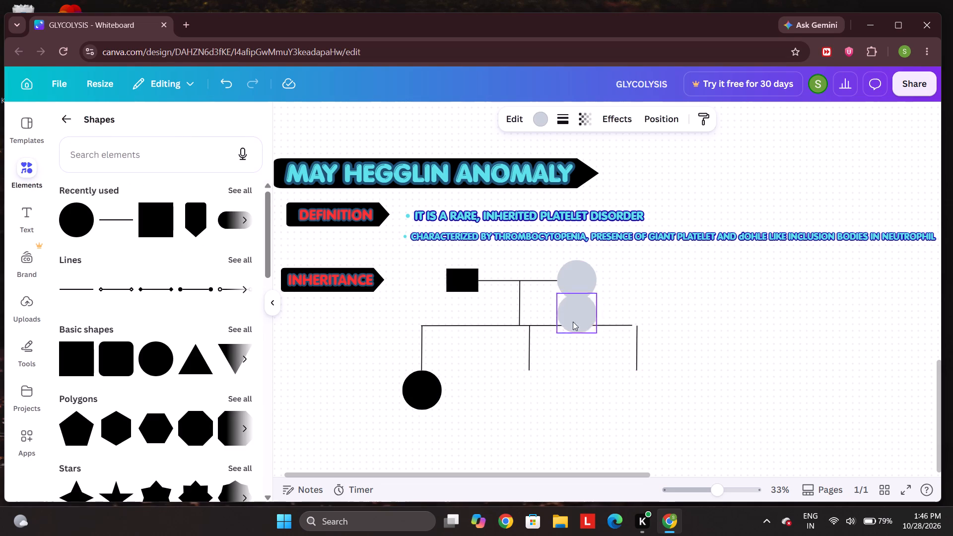
pyautogui.moveTo(573, 322); pyautogui.dragTo(531, 390)
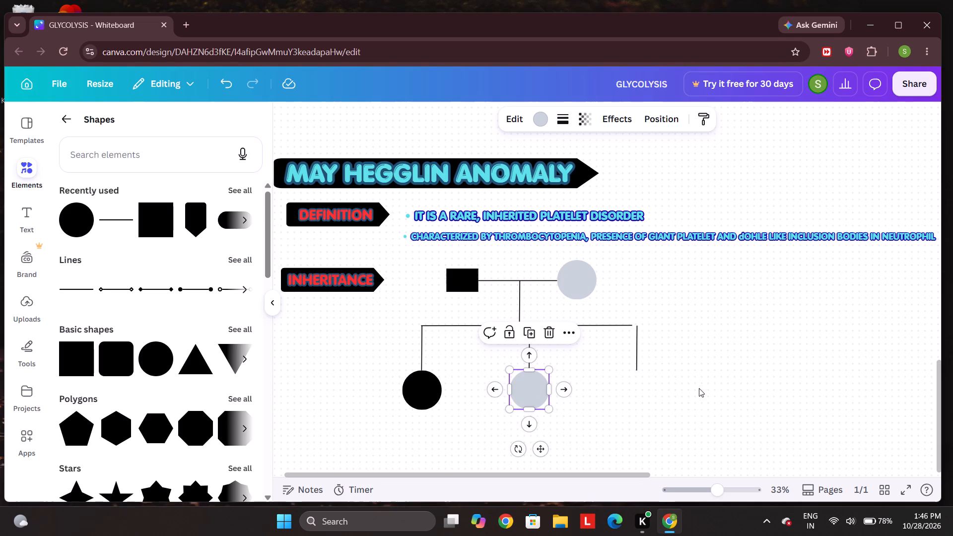
pyautogui.click(699, 388)
# Increase the black parent shape's height to make it roughly square, and re-centre it at the end of the connecting line.
pyautogui.click(457, 285)
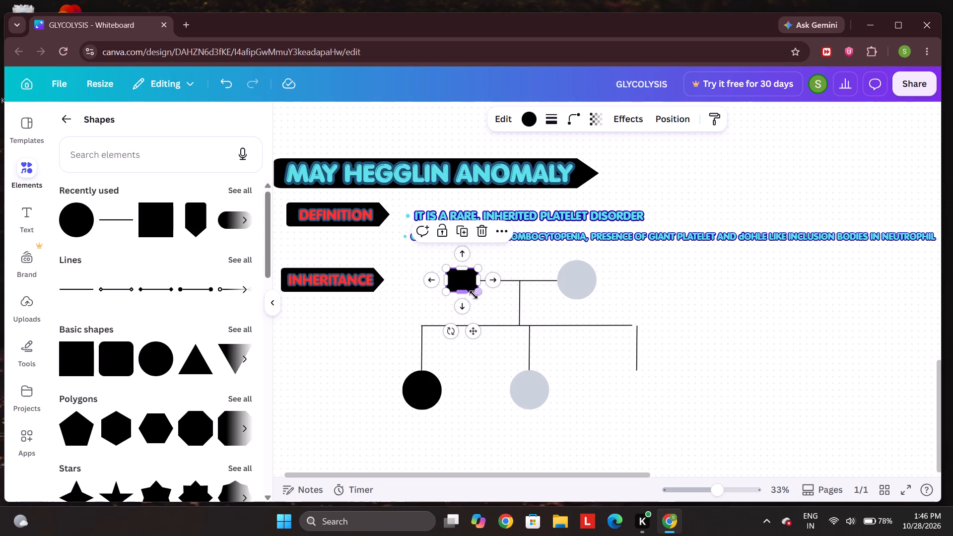
pyautogui.moveTo(469, 295); pyautogui.dragTo(469, 304)
pyautogui.moveTo(465, 283); pyautogui.dragTo(463, 275)
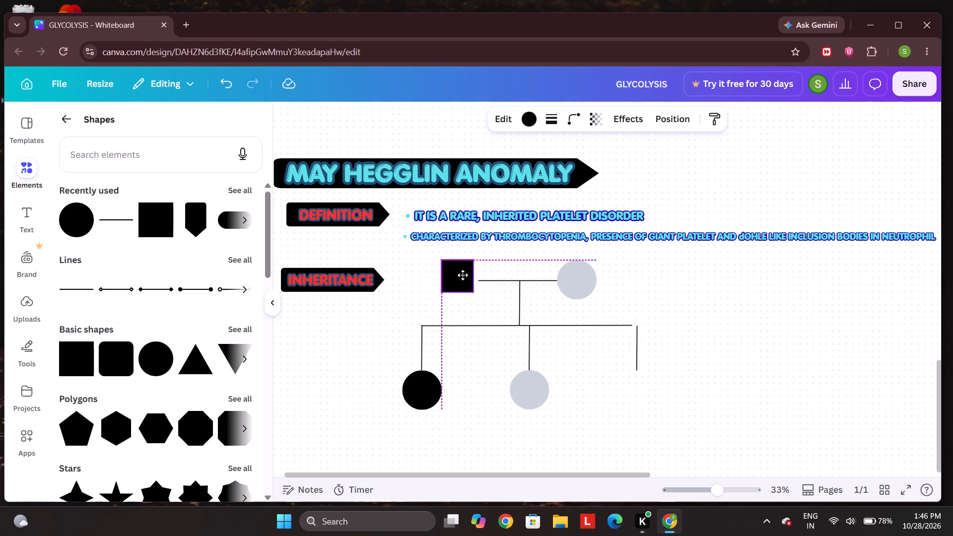
pyautogui.moveTo(463, 275); pyautogui.dragTo(467, 278)
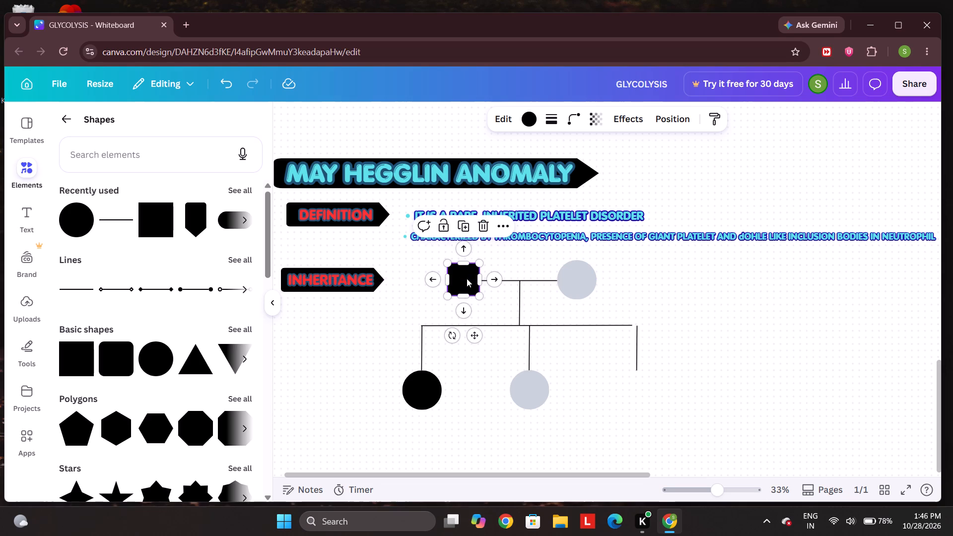
# Duplicate the black parent square and place the copy at the foot of the third drop line.
pyautogui.click(467, 225)
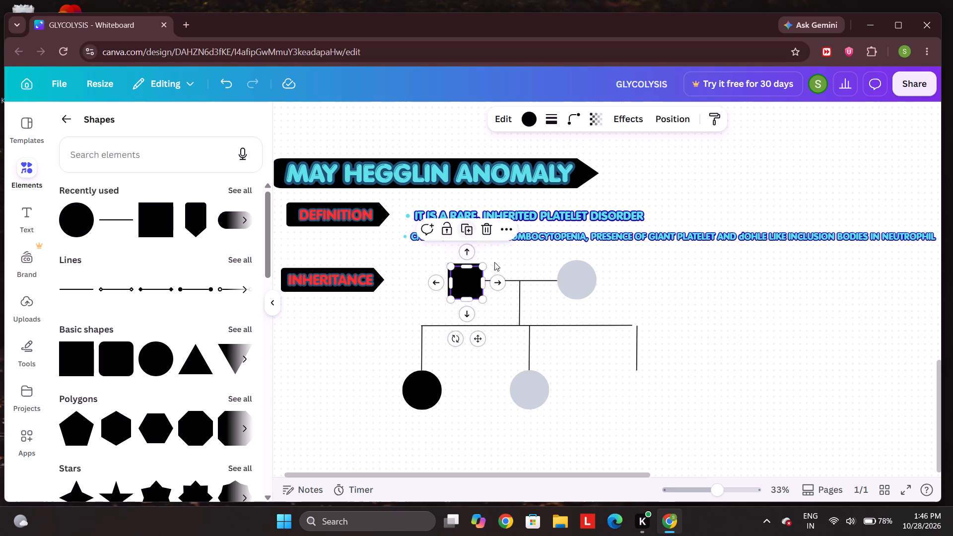
pyautogui.moveTo(468, 291); pyautogui.dragTo(633, 396)
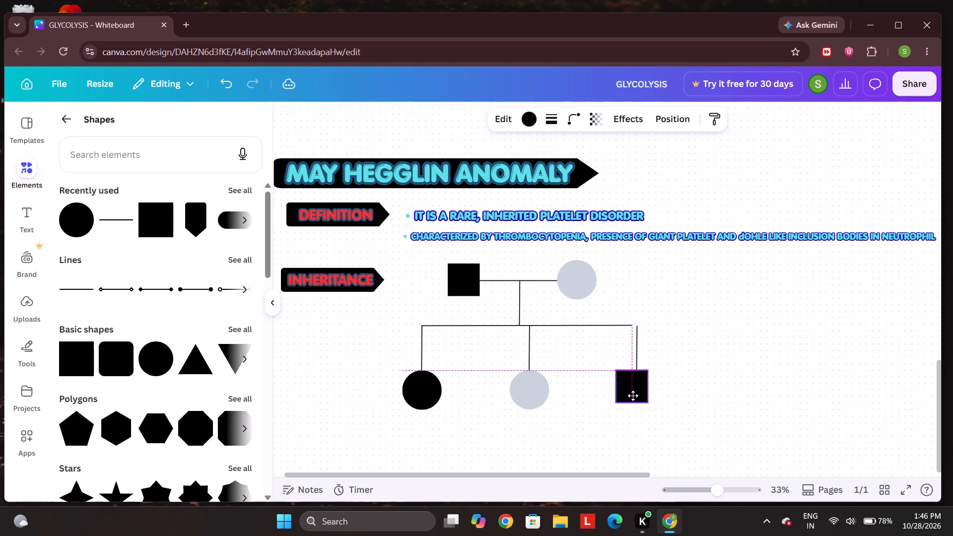
pyautogui.moveTo(633, 396); pyautogui.dragTo(634, 395)
# Shift the third drop line to meet the horizontal line's end, centre the black square under it and make it slightly taller.
pyautogui.click(664, 355)
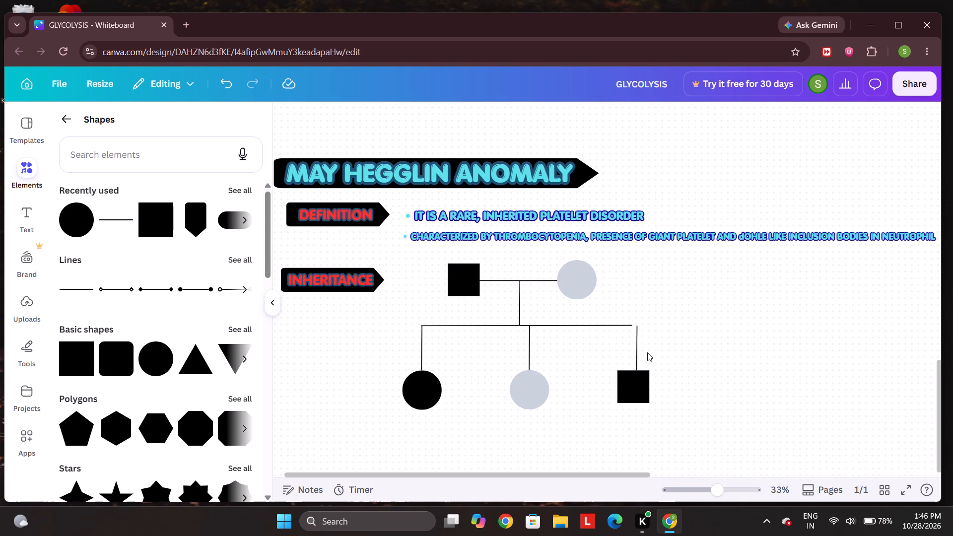
pyautogui.moveTo(634, 352); pyautogui.dragTo(629, 352)
pyautogui.click(625, 387)
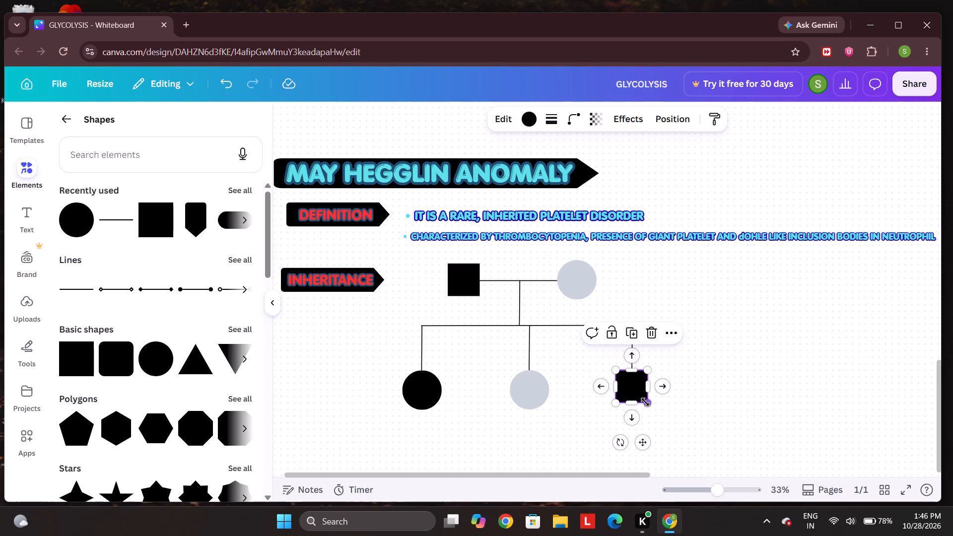
pyautogui.click(632, 406)
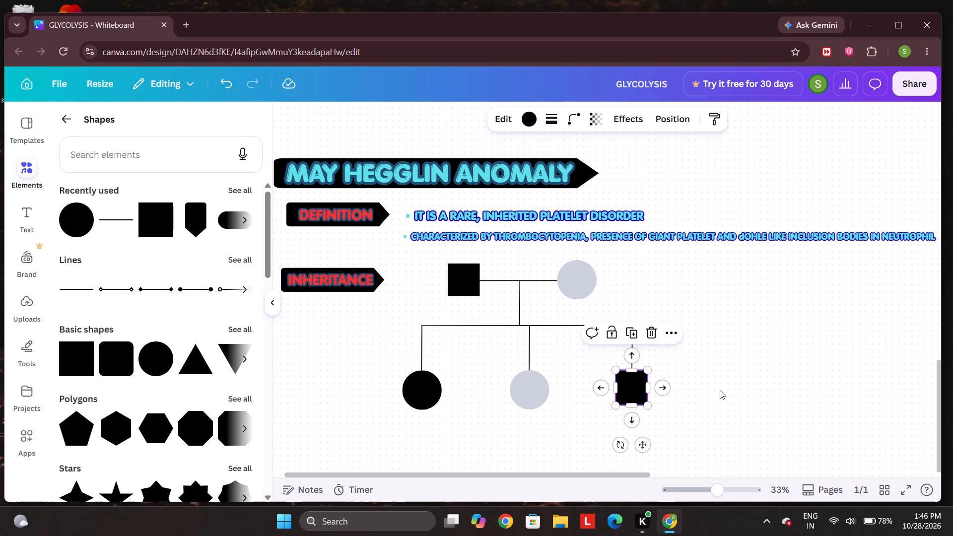
pyautogui.click(720, 390)
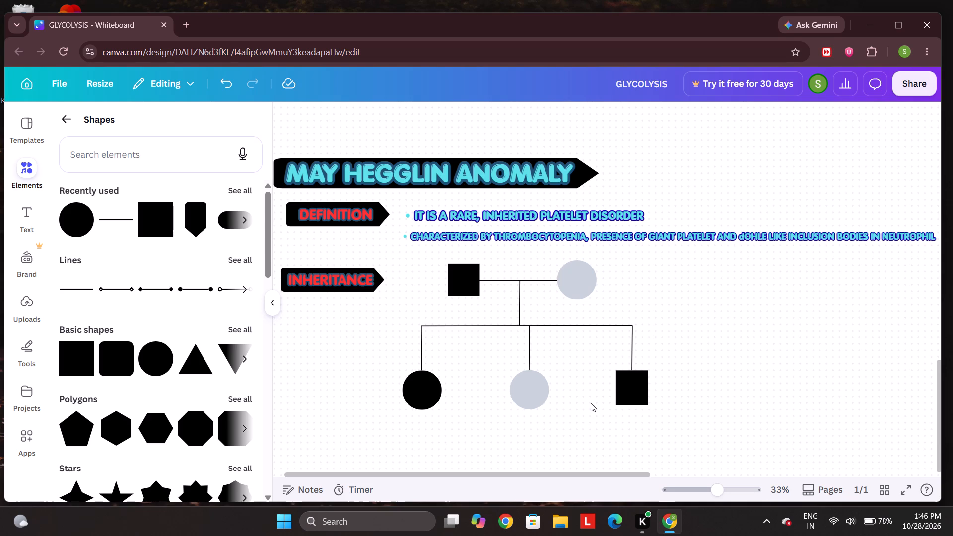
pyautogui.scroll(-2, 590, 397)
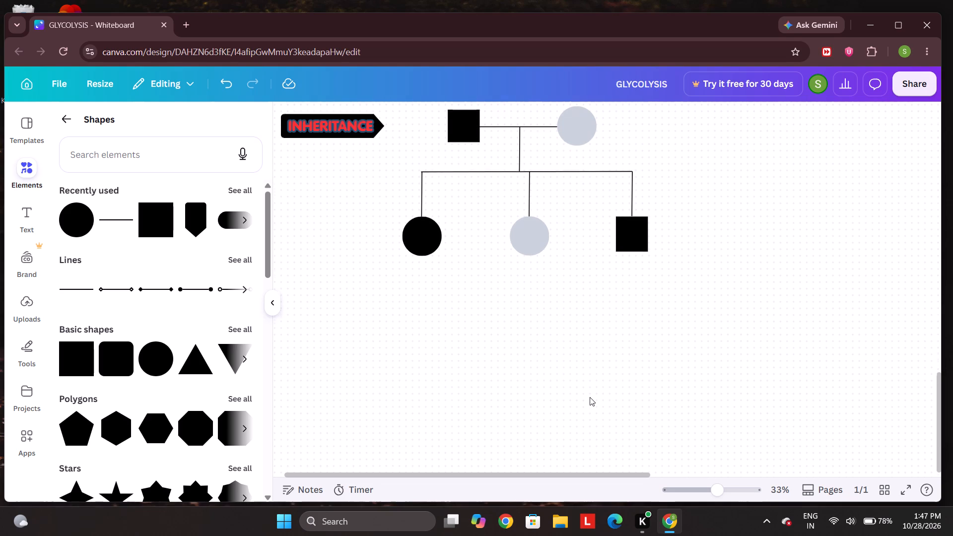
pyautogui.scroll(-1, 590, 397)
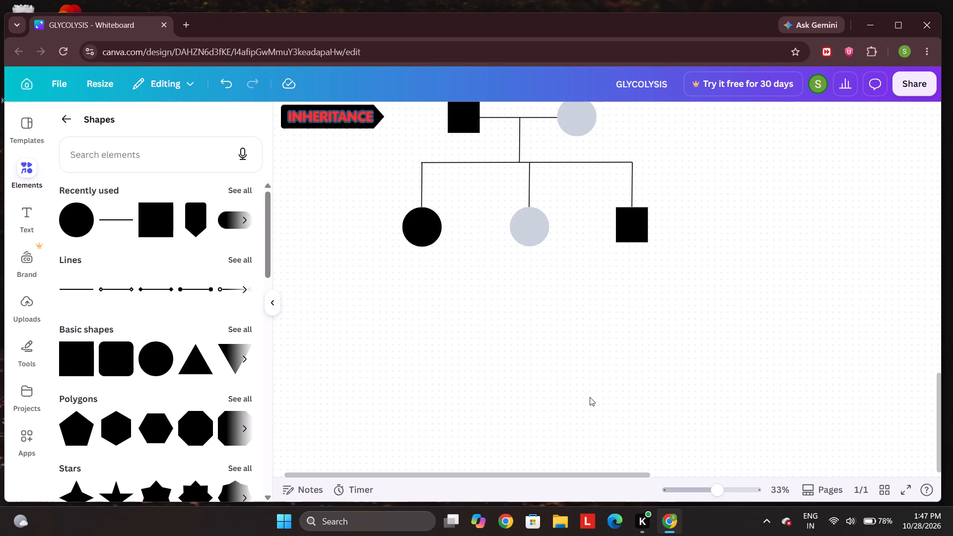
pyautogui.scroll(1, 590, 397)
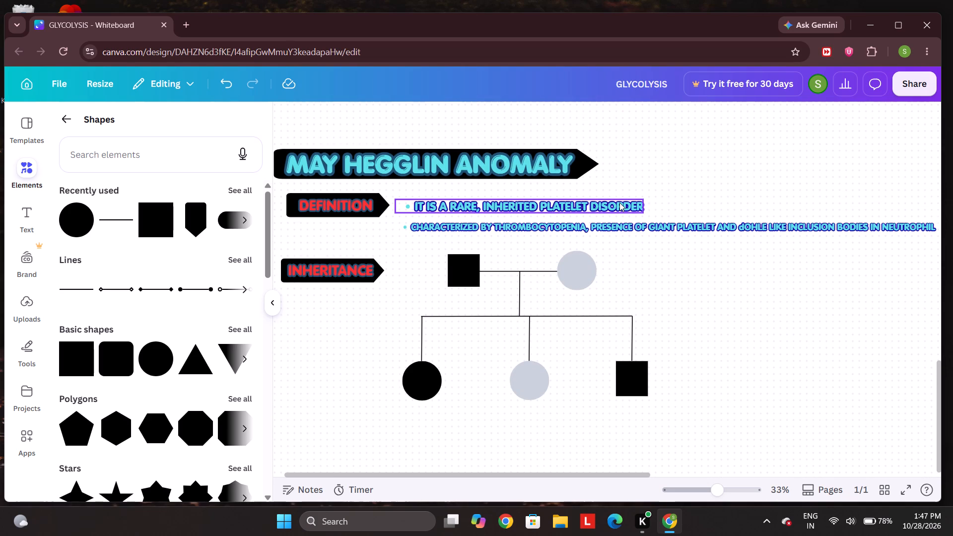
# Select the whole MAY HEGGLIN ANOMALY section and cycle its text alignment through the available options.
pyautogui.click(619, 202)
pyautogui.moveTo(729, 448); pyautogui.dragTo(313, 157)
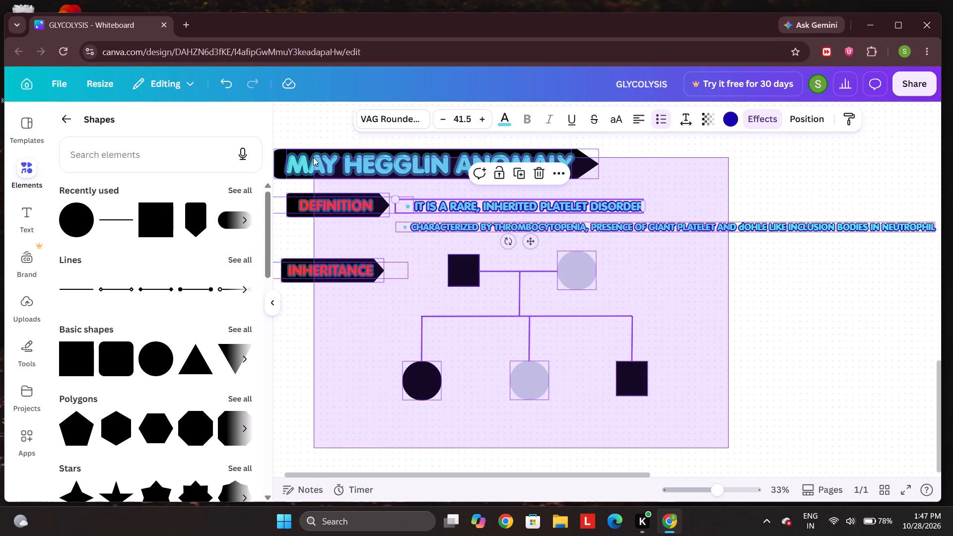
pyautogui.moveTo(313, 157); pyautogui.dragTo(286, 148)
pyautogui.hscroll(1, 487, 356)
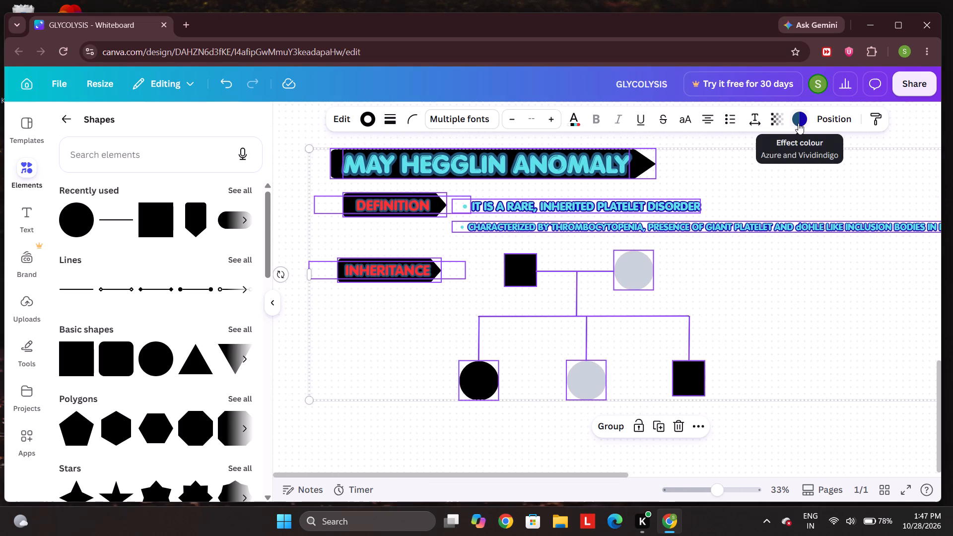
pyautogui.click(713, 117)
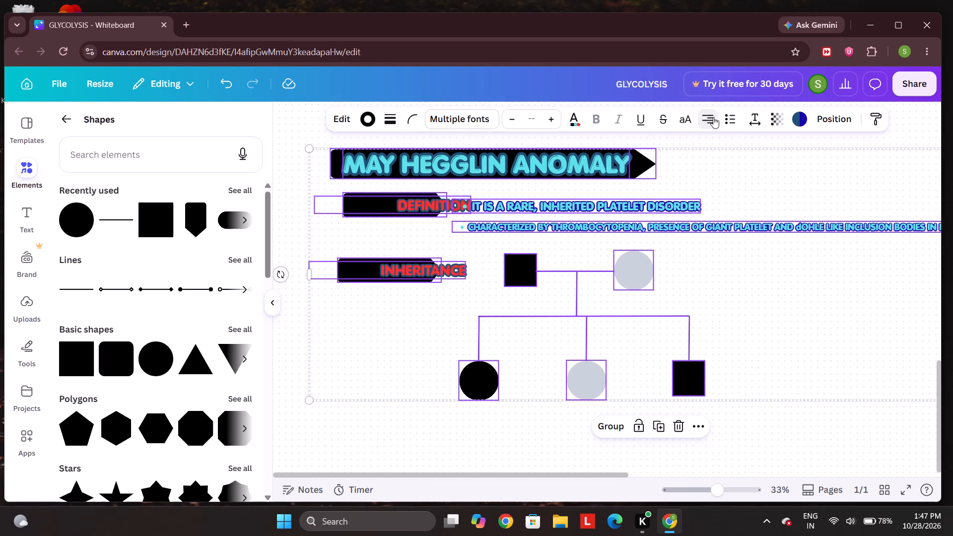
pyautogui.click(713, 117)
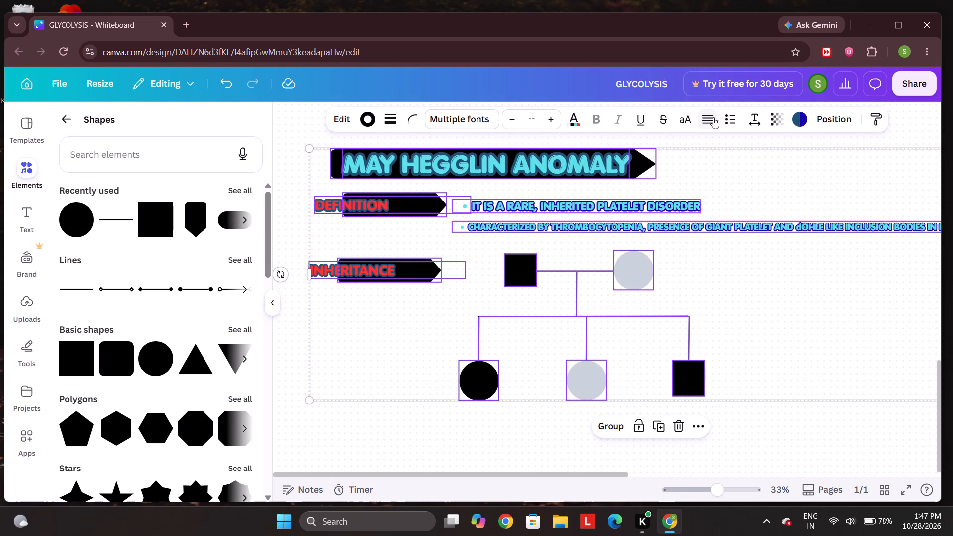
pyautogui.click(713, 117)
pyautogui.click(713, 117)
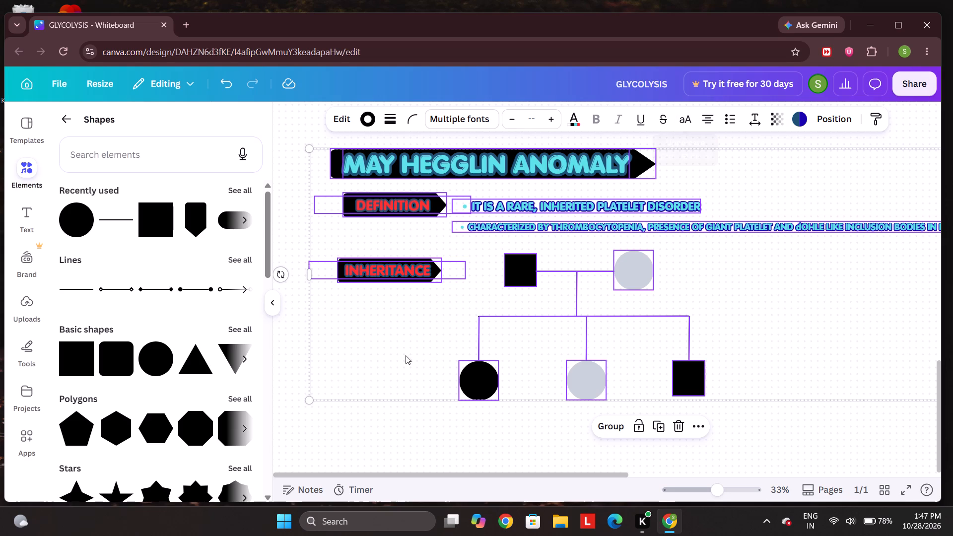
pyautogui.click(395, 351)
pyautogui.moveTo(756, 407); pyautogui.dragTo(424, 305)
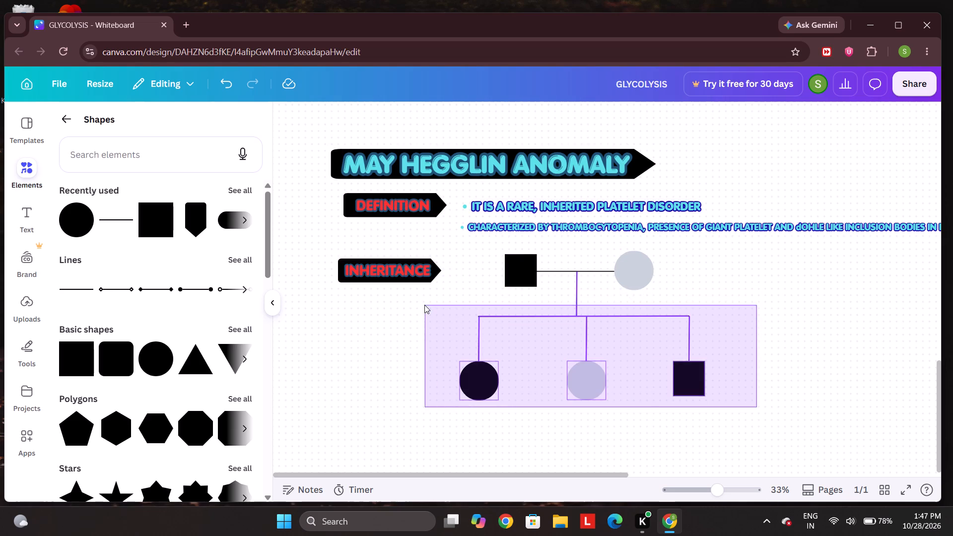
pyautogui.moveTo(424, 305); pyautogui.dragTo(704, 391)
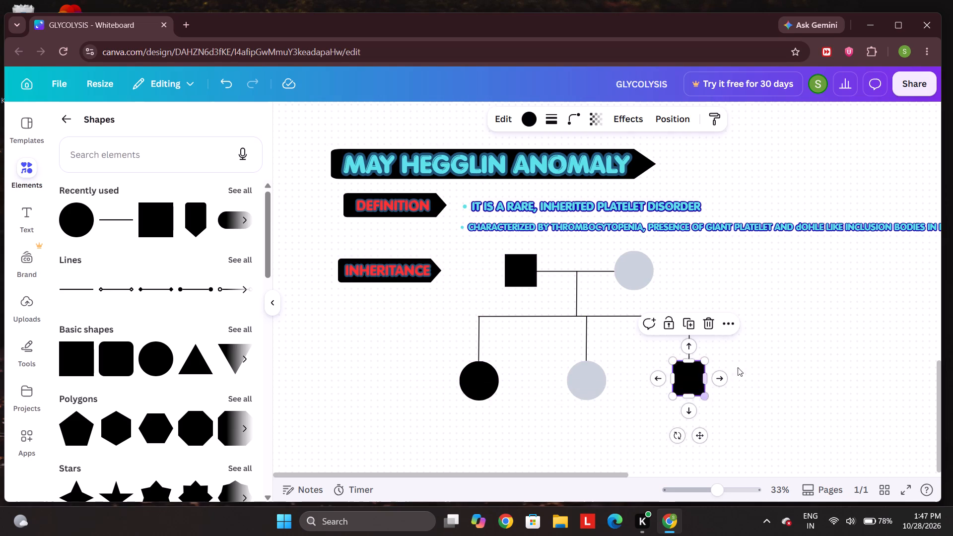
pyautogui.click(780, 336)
# Move the INHERITANCE text and its black banner together to align directly beneath the DEFINITION banner.
pyautogui.moveTo(361, 297); pyautogui.dragTo(366, 254)
pyautogui.moveTo(363, 277); pyautogui.dragTo(419, 257)
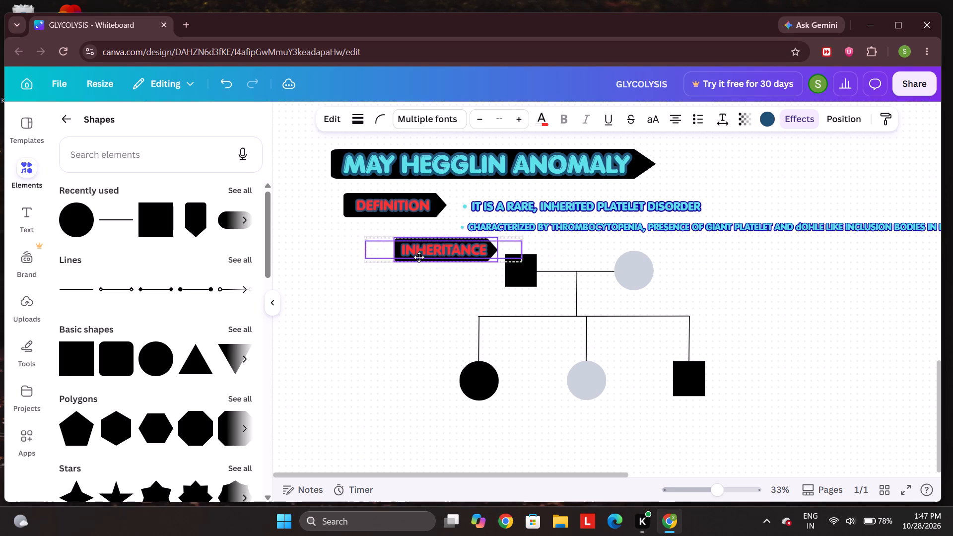
pyautogui.moveTo(419, 257); pyautogui.dragTo(368, 270)
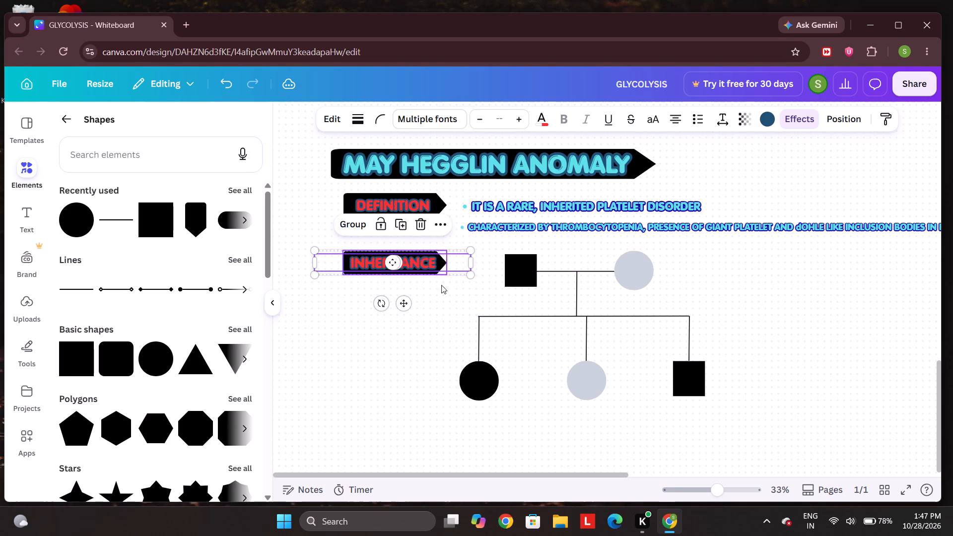
# Add a triangle from the basic shapes and place it directly below the light grey circle in the children's row.
pyautogui.scroll(-1, 773, 329)
pyautogui.click(650, 328)
pyautogui.moveTo(189, 358); pyautogui.dragTo(576, 239)
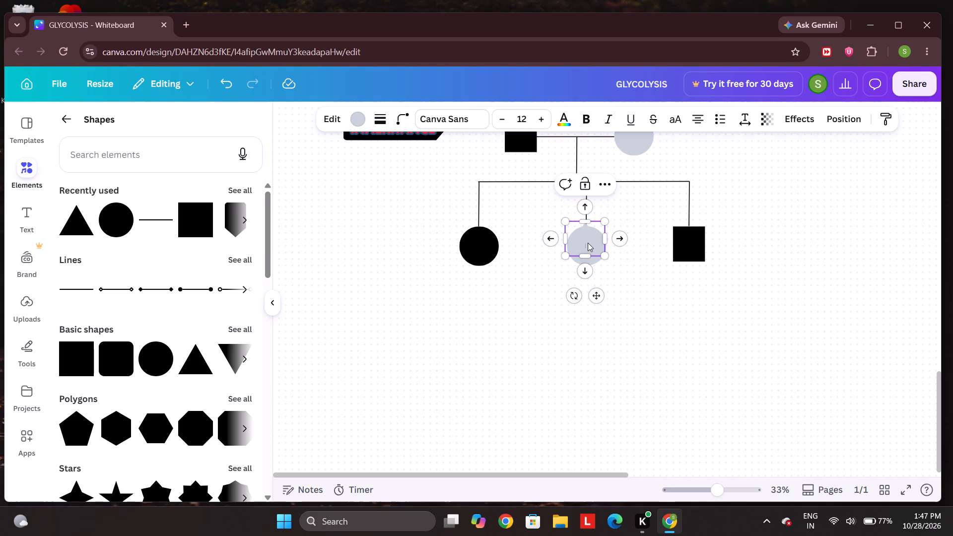
pyautogui.moveTo(588, 243); pyautogui.dragTo(589, 291)
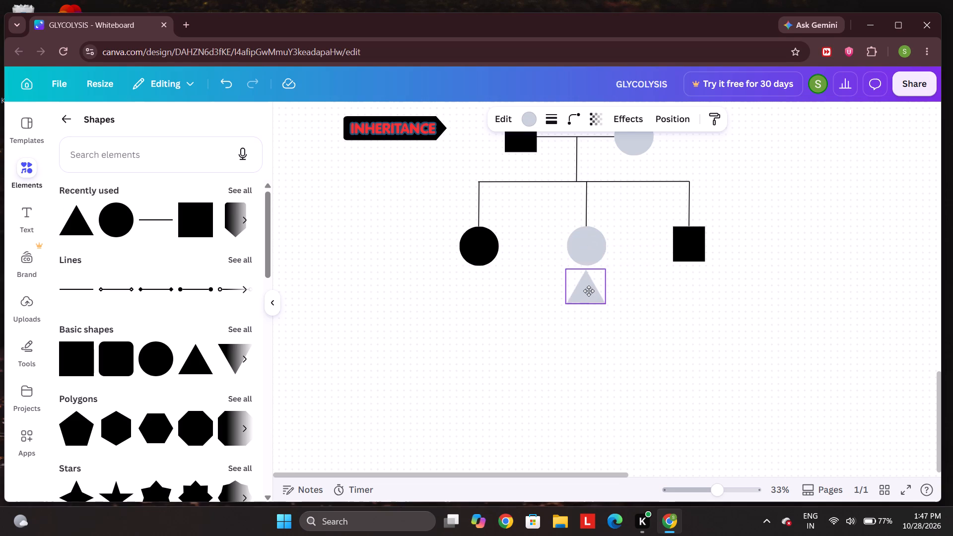
pyautogui.moveTo(589, 291); pyautogui.dragTo(586, 280)
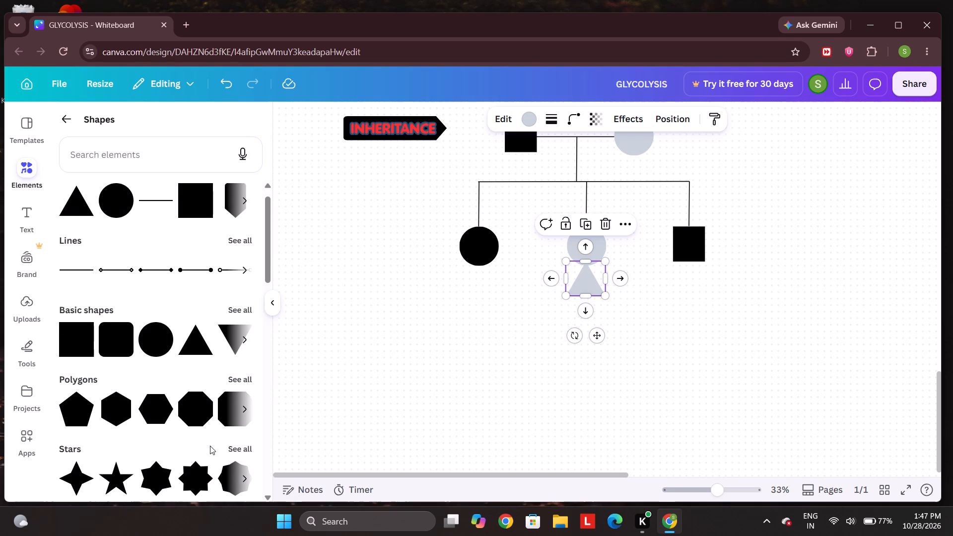
# Add a hexagon from the polygon shapes and place it below the pedigree, to the lower left of the black circle.
pyautogui.moveTo(181, 428); pyautogui.dragTo(314, 399)
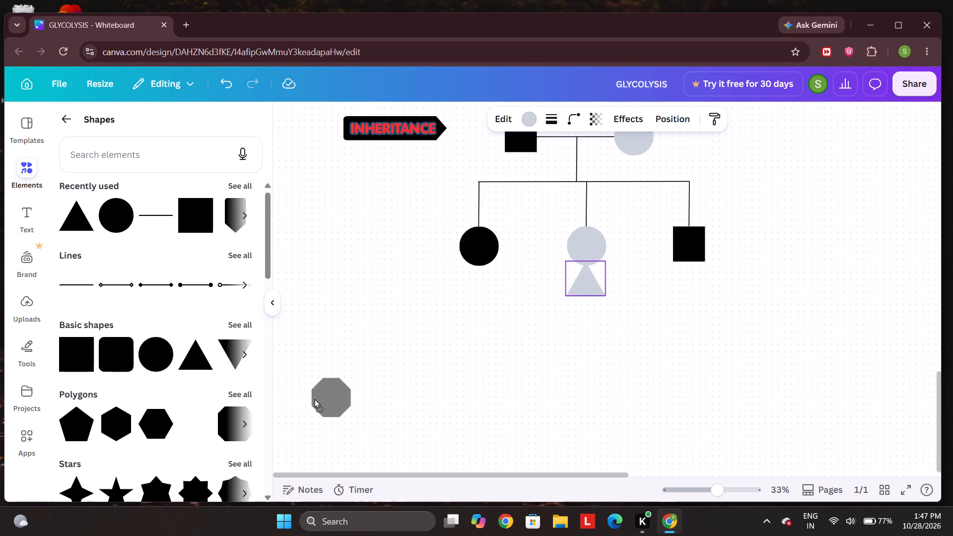
pyautogui.moveTo(314, 399); pyautogui.dragTo(185, 422)
pyautogui.scroll(-1, 215, 410)
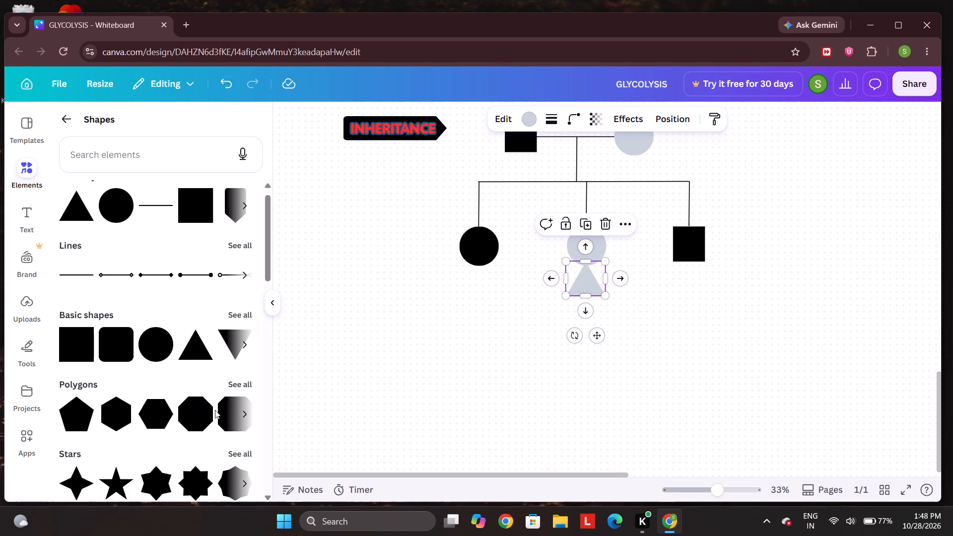
pyautogui.scroll(-1, 215, 410)
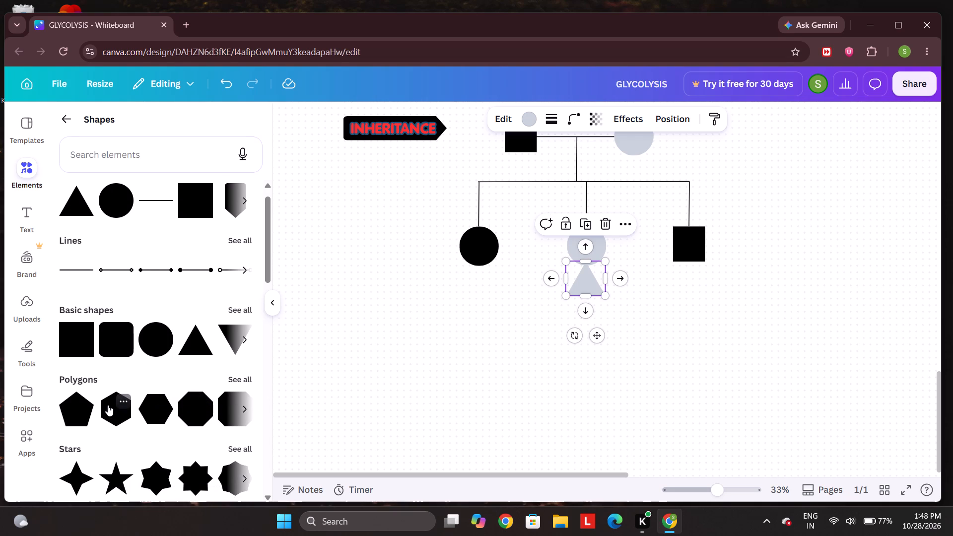
pyautogui.click(108, 405)
pyautogui.moveTo(348, 366); pyautogui.dragTo(374, 349)
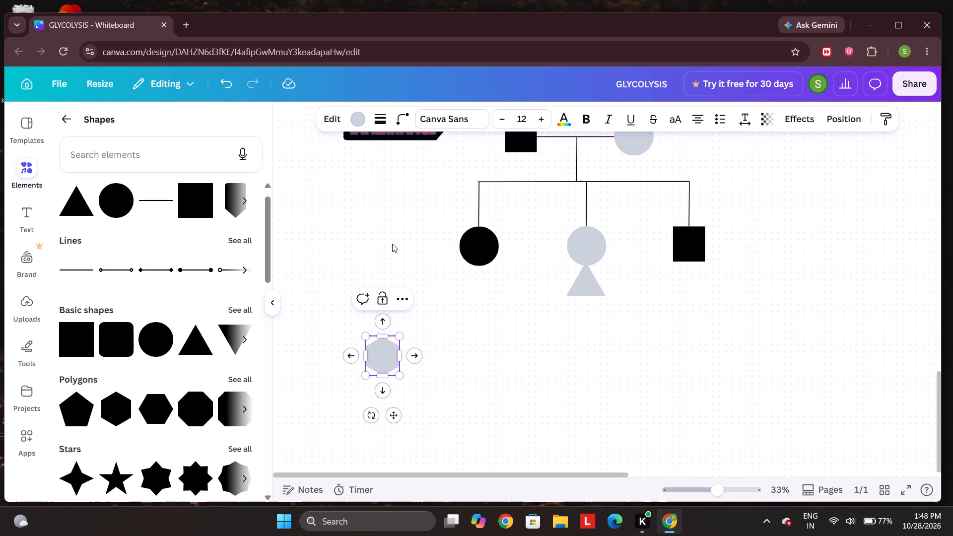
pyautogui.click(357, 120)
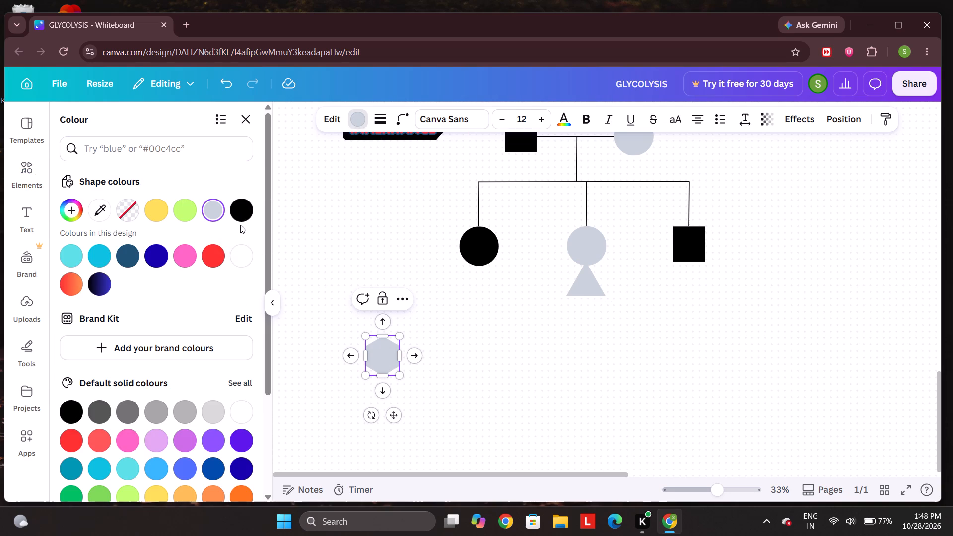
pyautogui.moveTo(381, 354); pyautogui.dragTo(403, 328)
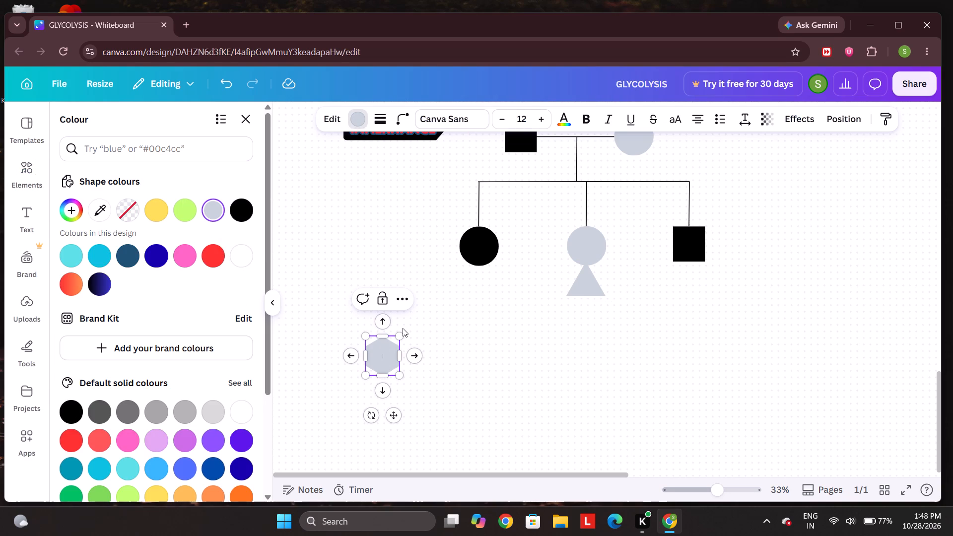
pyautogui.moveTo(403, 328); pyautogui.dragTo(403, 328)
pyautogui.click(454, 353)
# Enlarge the hexagon proportionally and shift it slightly up and to the right beneath the pedigree.
pyautogui.moveTo(399, 374); pyautogui.dragTo(420, 385)
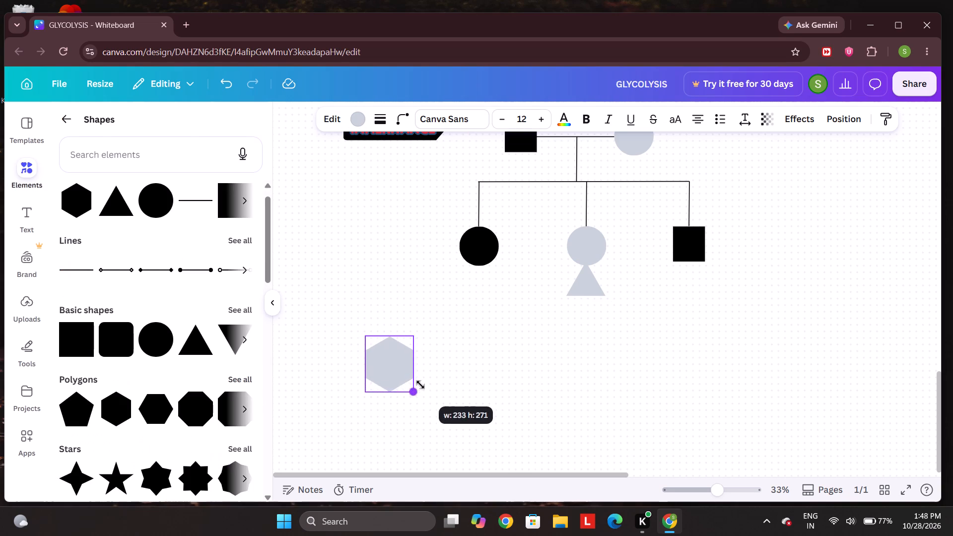
pyautogui.moveTo(420, 385); pyautogui.dragTo(426, 386)
pyautogui.moveTo(394, 370); pyautogui.dragTo(421, 347)
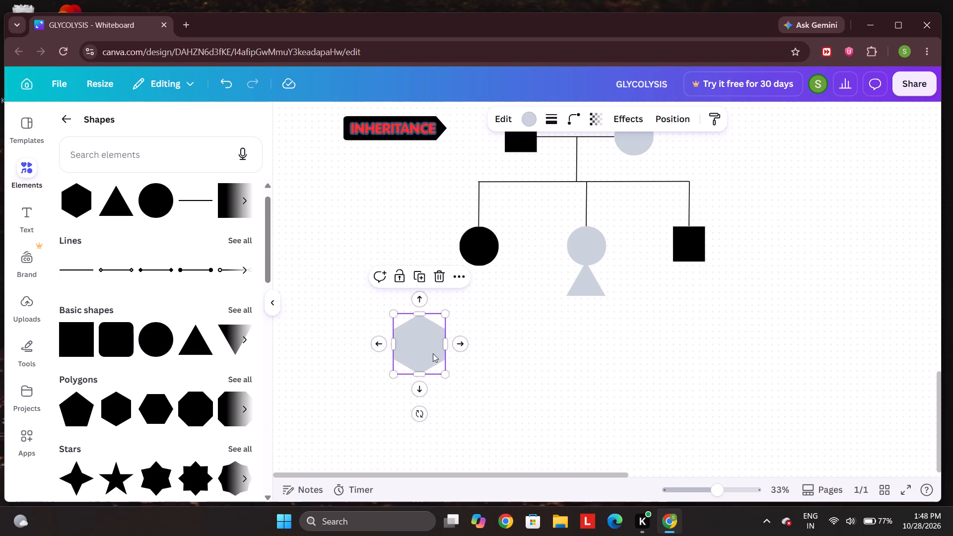
pyautogui.moveTo(445, 378); pyautogui.dragTo(451, 382)
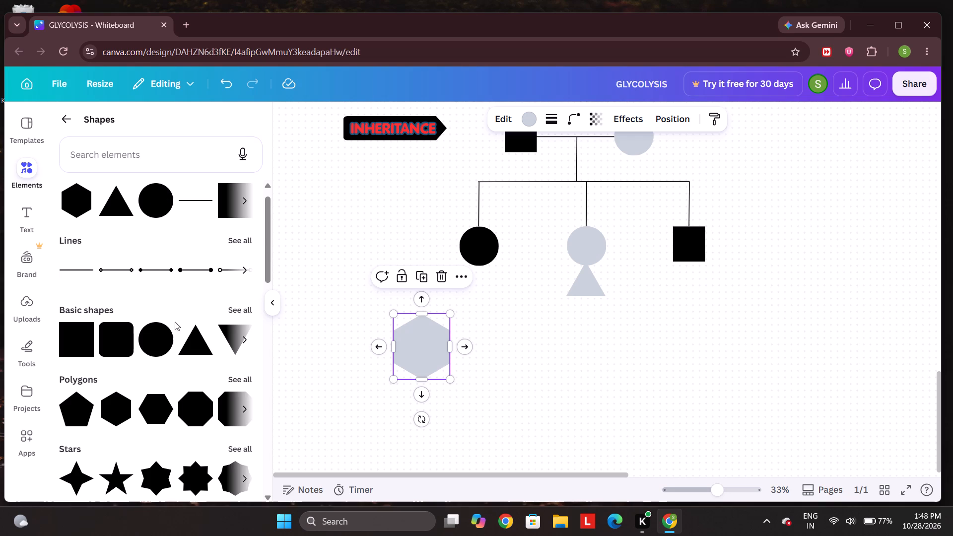
# Add a plain straight line beside the top of the hexagon and shorten it to a length of about 165.
pyautogui.click(86, 267)
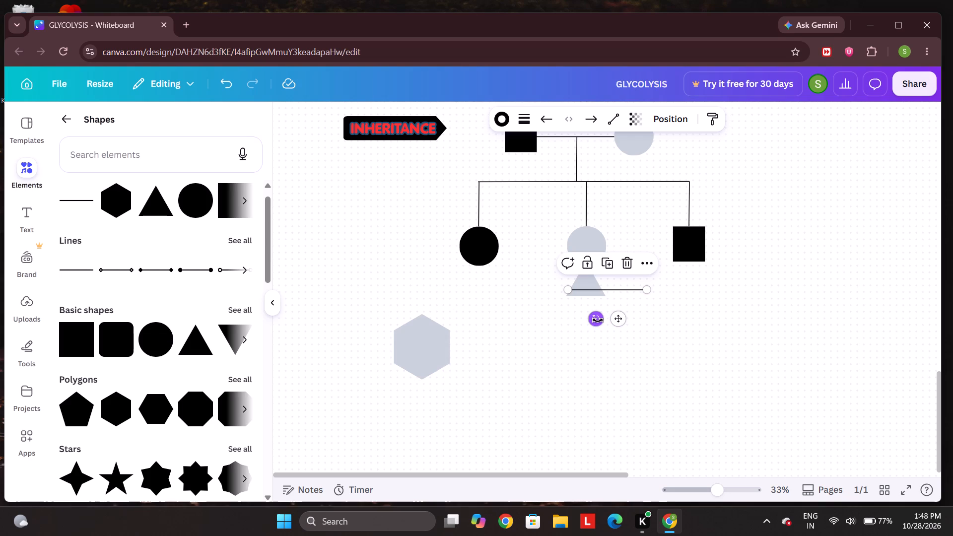
pyautogui.moveTo(614, 321); pyautogui.dragTo(460, 357)
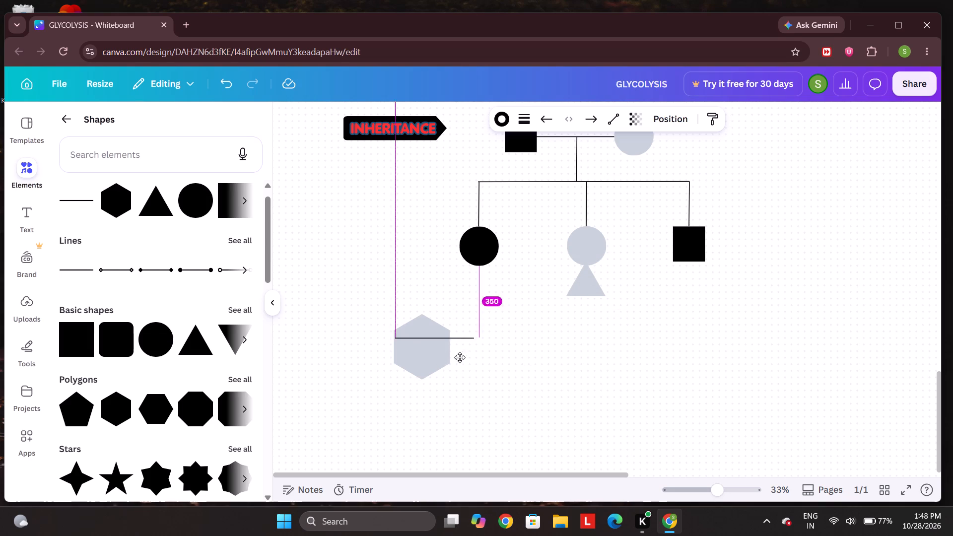
pyautogui.moveTo(460, 357); pyautogui.dragTo(484, 346)
pyautogui.moveTo(520, 314); pyautogui.dragTo(469, 313)
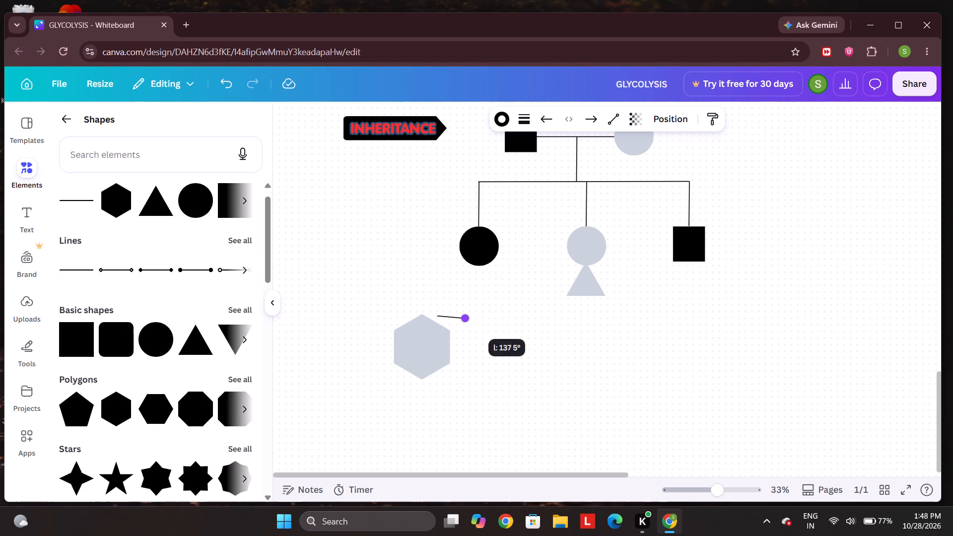
pyautogui.moveTo(469, 313); pyautogui.dragTo(473, 318)
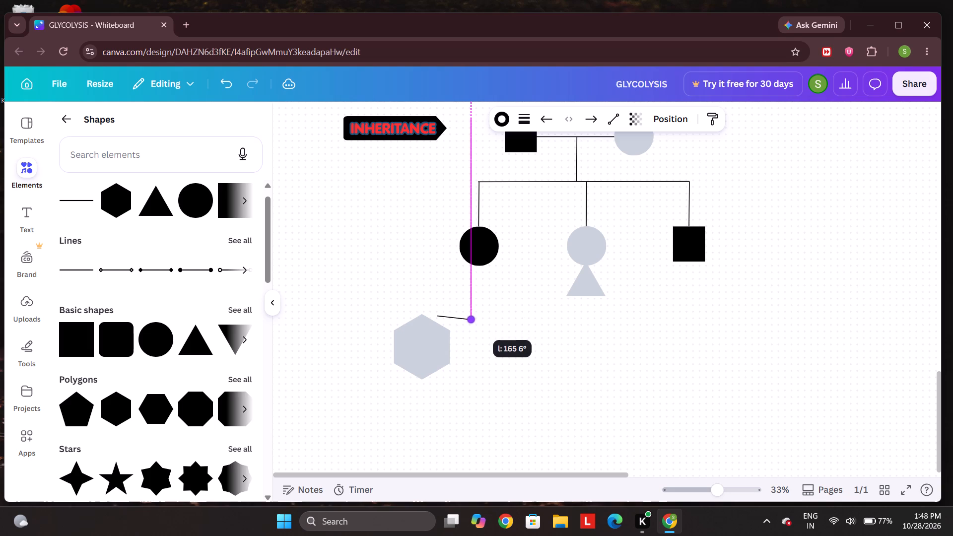
pyautogui.moveTo(473, 318); pyautogui.dragTo(476, 317)
# Move the short line onto the hexagon and reposition its ends so it runs steeply along the left edge.
pyautogui.moveTo(460, 314); pyautogui.dragTo(420, 345)
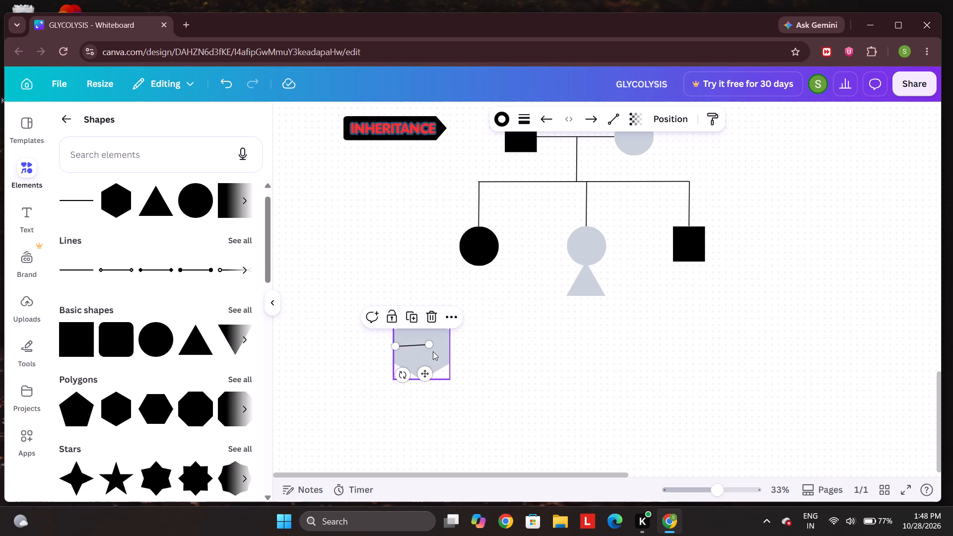
pyautogui.moveTo(430, 343); pyautogui.dragTo(401, 326)
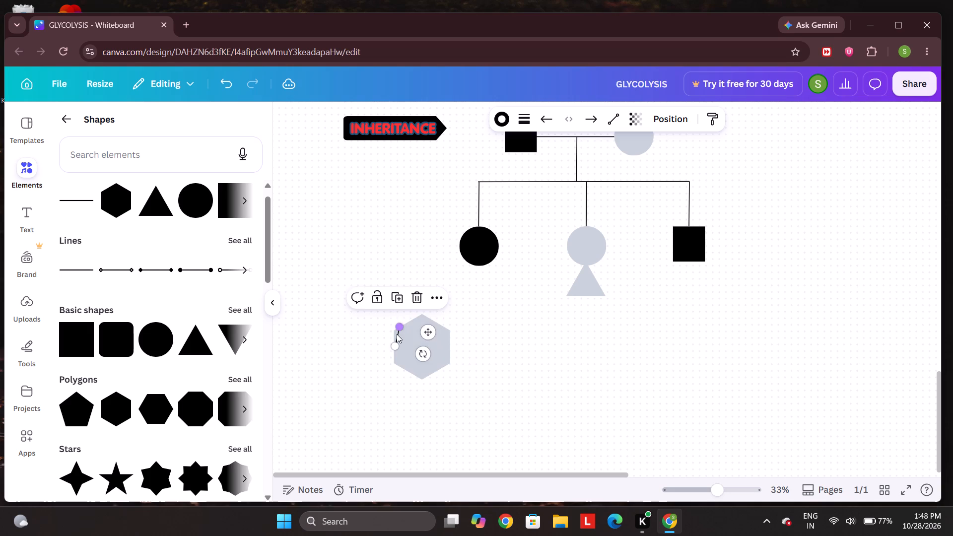
pyautogui.moveTo(397, 334); pyautogui.dragTo(397, 338)
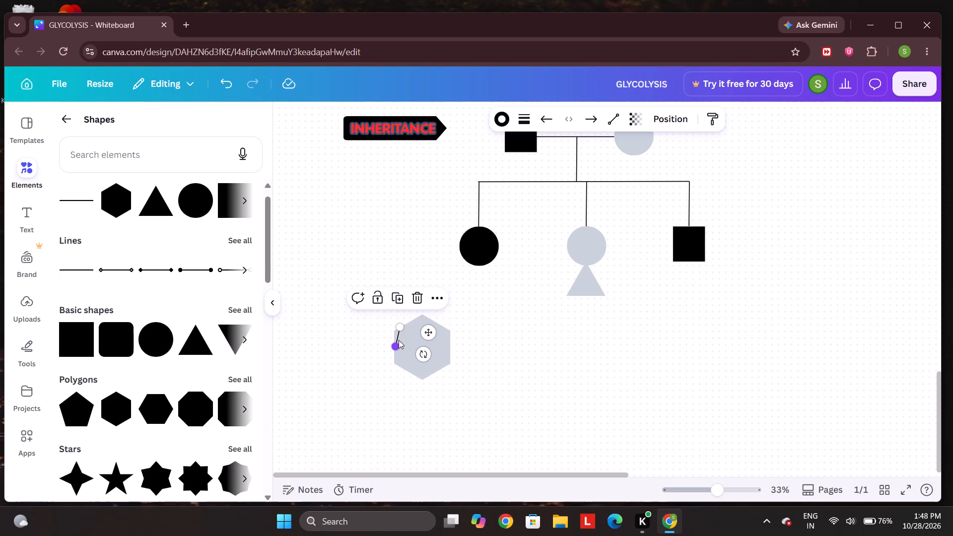
pyautogui.moveTo(398, 347); pyautogui.dragTo(400, 362)
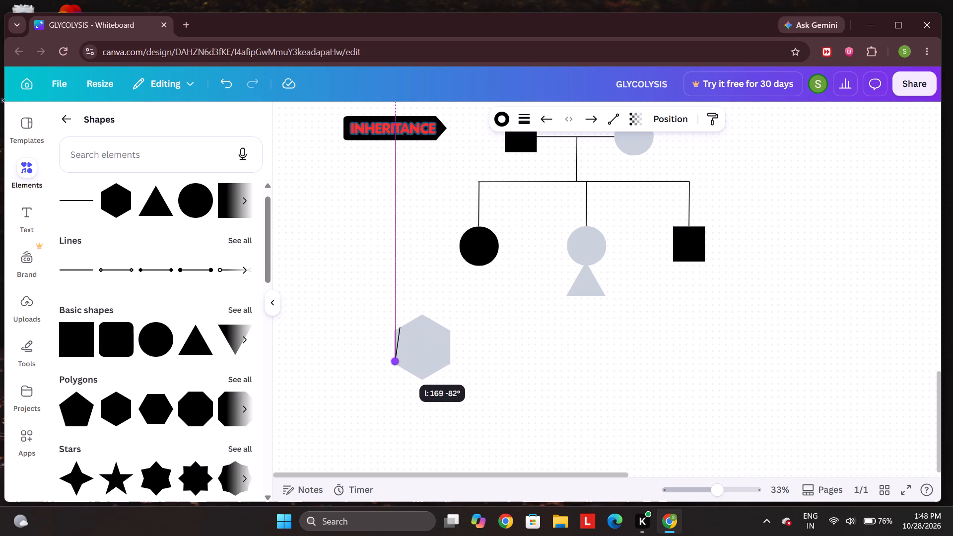
pyautogui.moveTo(400, 362); pyautogui.dragTo(403, 361)
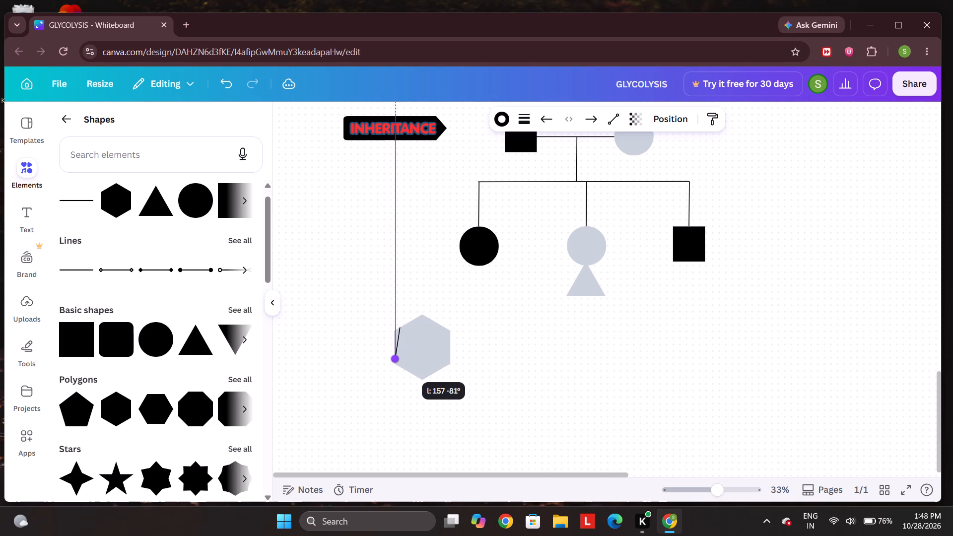
pyautogui.moveTo(403, 361); pyautogui.dragTo(404, 365)
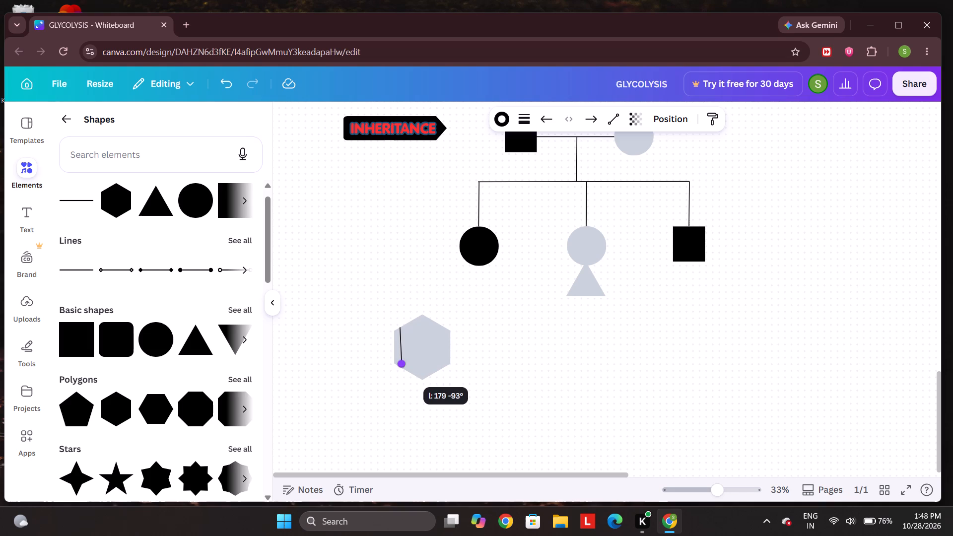
pyautogui.moveTo(404, 365); pyautogui.dragTo(403, 366)
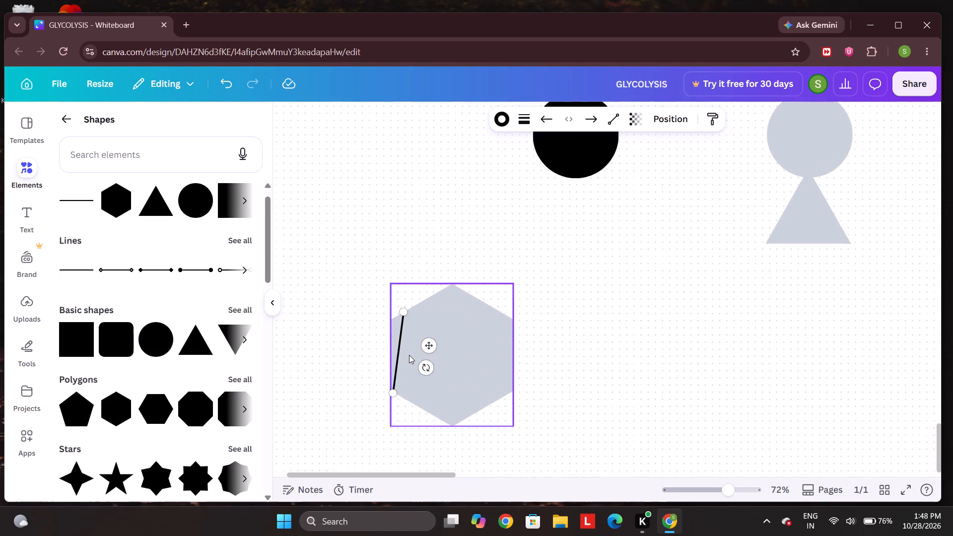
# Straighten the line to vertical, shorten it from its upper end and set it just inside the hexagon's left edge.
pyautogui.moveTo(387, 354); pyautogui.dragTo(401, 355)
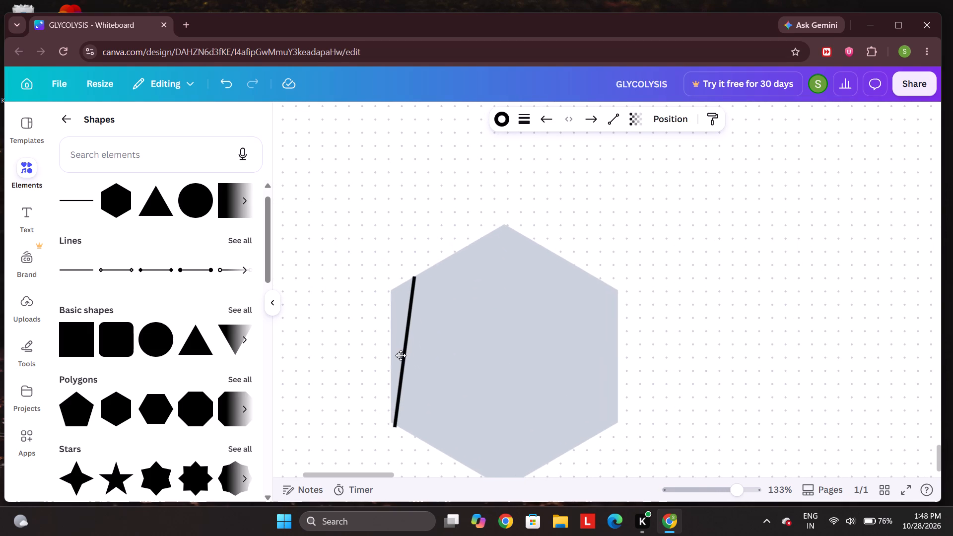
pyautogui.moveTo(401, 355); pyautogui.dragTo(398, 355)
pyautogui.click(398, 372)
pyautogui.click(401, 327)
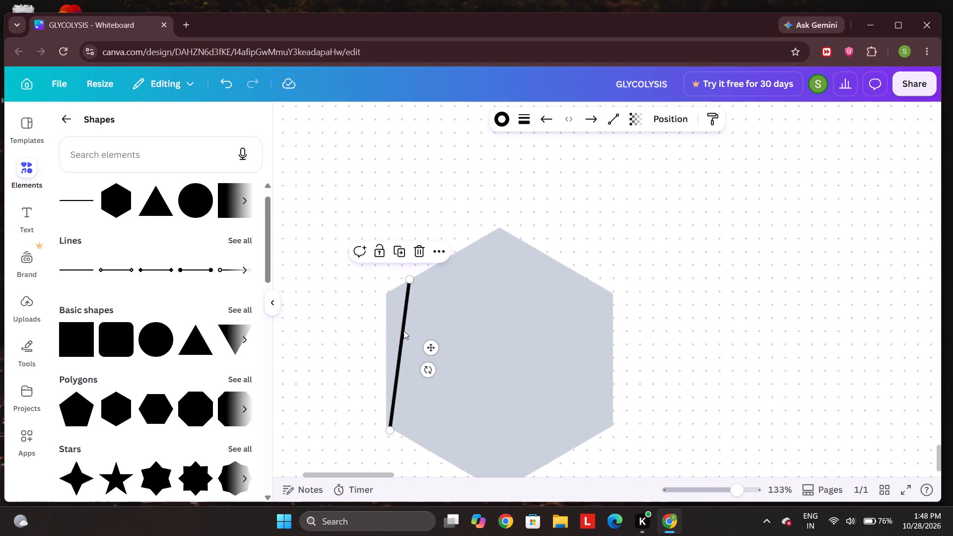
pyautogui.moveTo(387, 432); pyautogui.dragTo(403, 428)
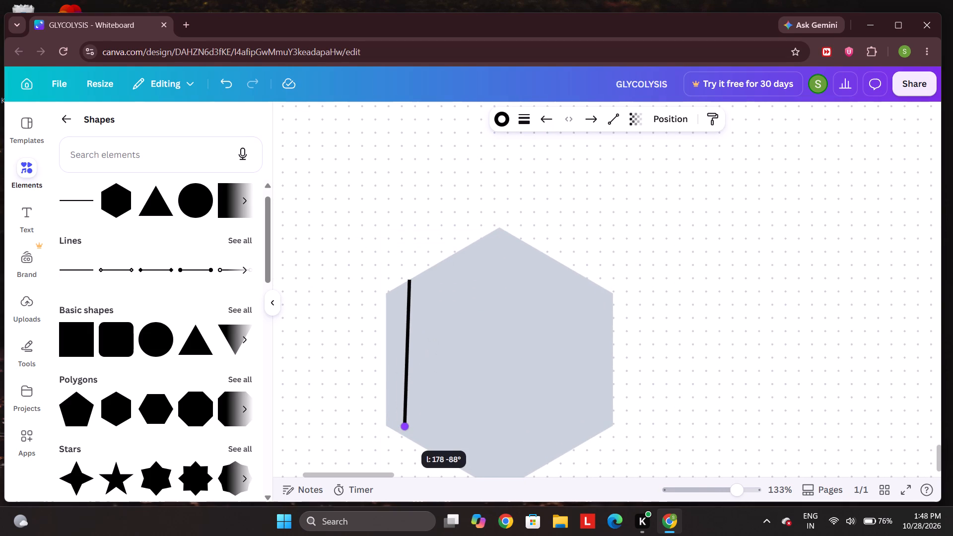
pyautogui.moveTo(403, 428); pyautogui.dragTo(405, 427)
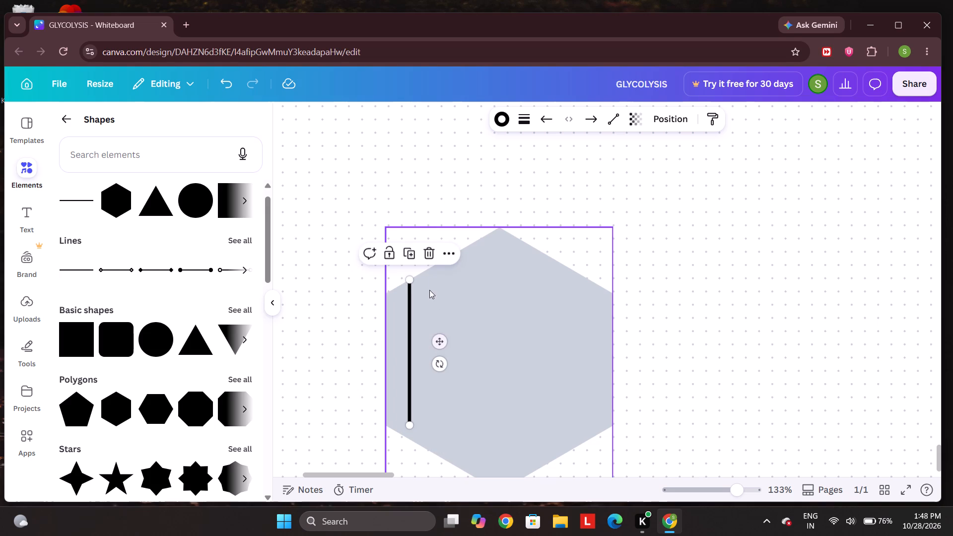
pyautogui.moveTo(410, 280); pyautogui.dragTo(408, 301)
pyautogui.moveTo(408, 340); pyautogui.dragTo(408, 340)
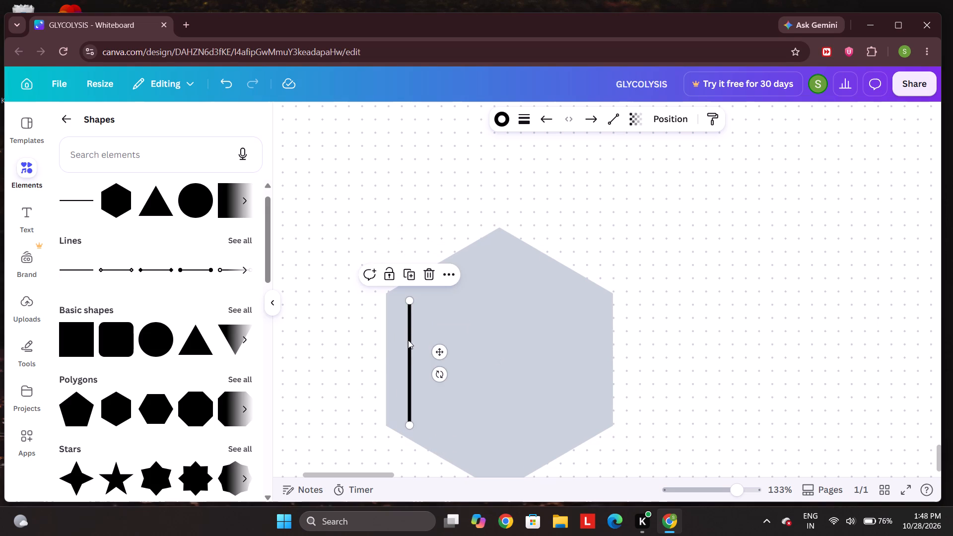
pyautogui.moveTo(408, 340); pyautogui.dragTo(402, 339)
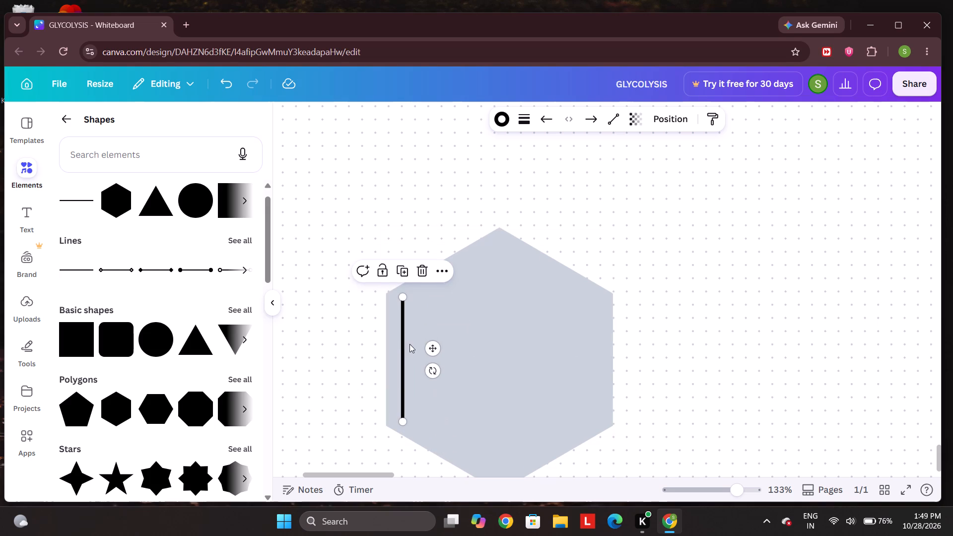
# Duplicate the vertical line, rotate the copy parallel to the hexagon's upper-right edge and place it just inside that edge.
pyautogui.click(404, 271)
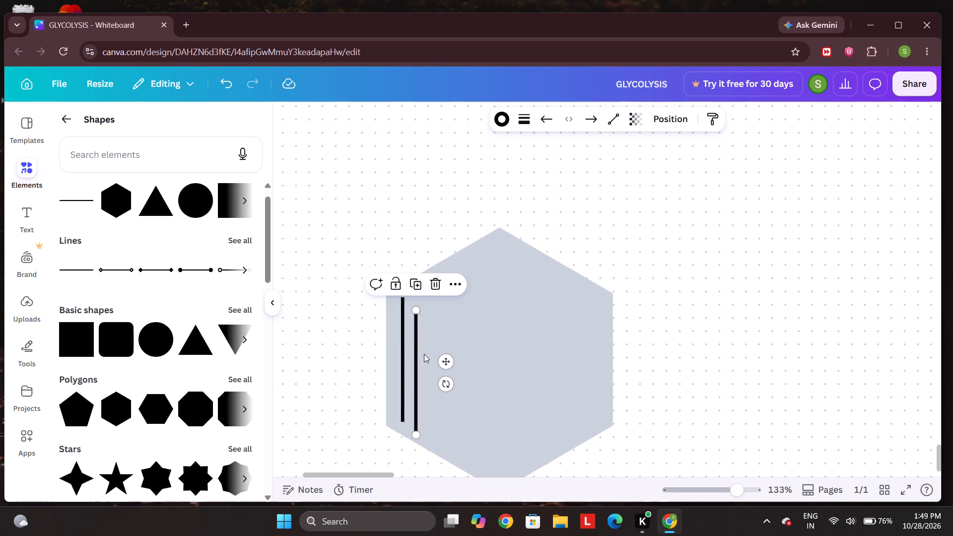
pyautogui.moveTo(415, 355); pyautogui.dragTo(518, 291)
pyautogui.moveTo(547, 318); pyautogui.dragTo(597, 223)
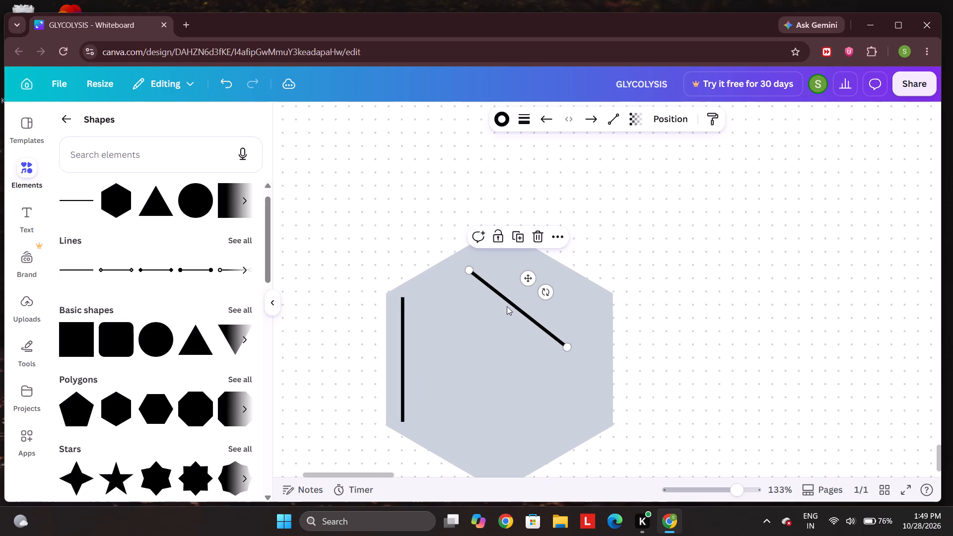
pyautogui.moveTo(510, 303); pyautogui.dragTo(542, 275)
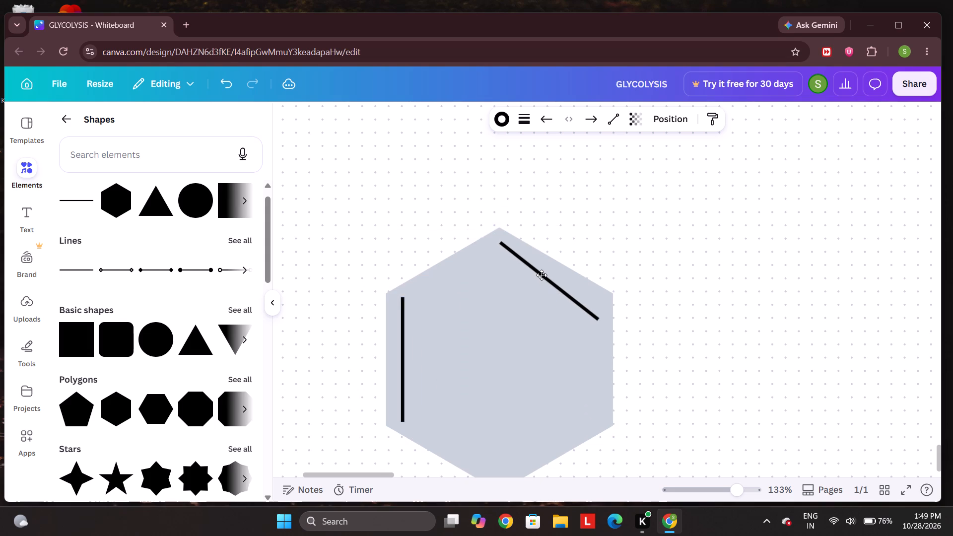
pyautogui.moveTo(542, 275); pyautogui.dragTo(543, 272)
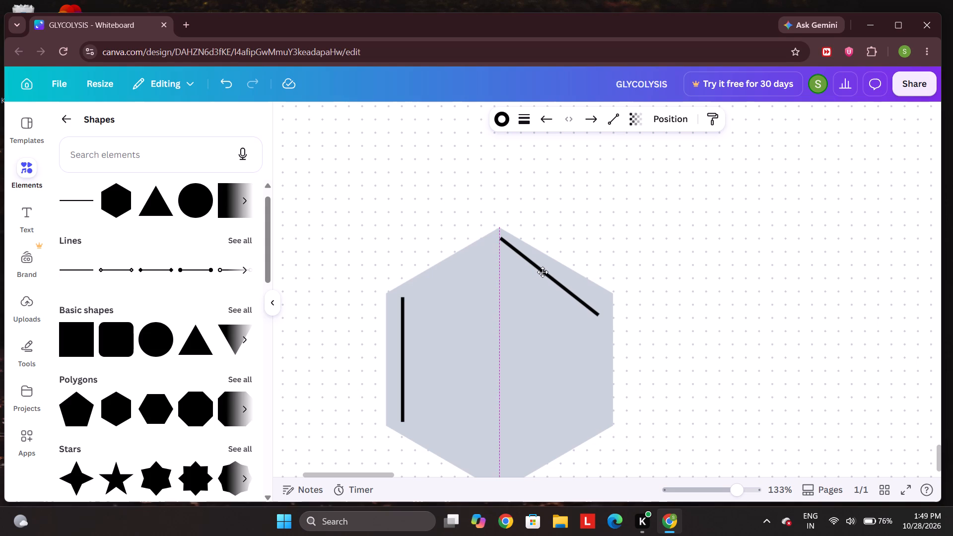
pyautogui.moveTo(543, 272); pyautogui.dragTo(539, 271)
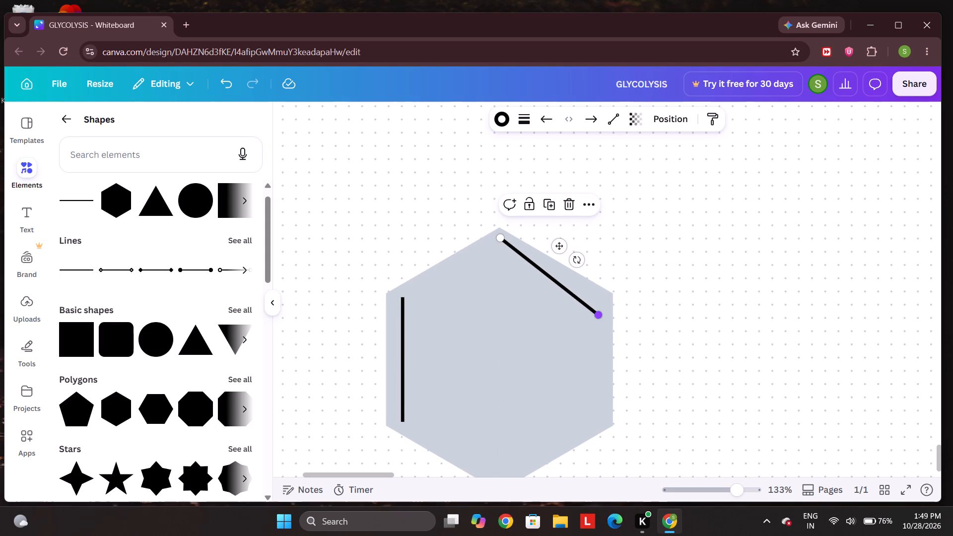
pyautogui.moveTo(580, 263); pyautogui.dragTo(583, 253)
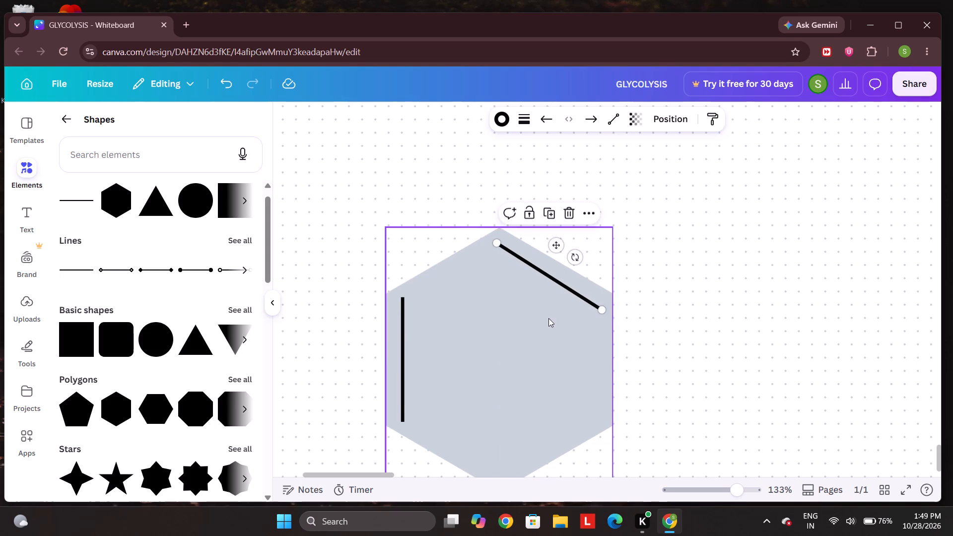
# Duplicate the upper-right inner line, rotate the copy parallel to the hexagon's lower-right edge and place it just inside that edge.
pyautogui.click(548, 319)
pyautogui.click(546, 281)
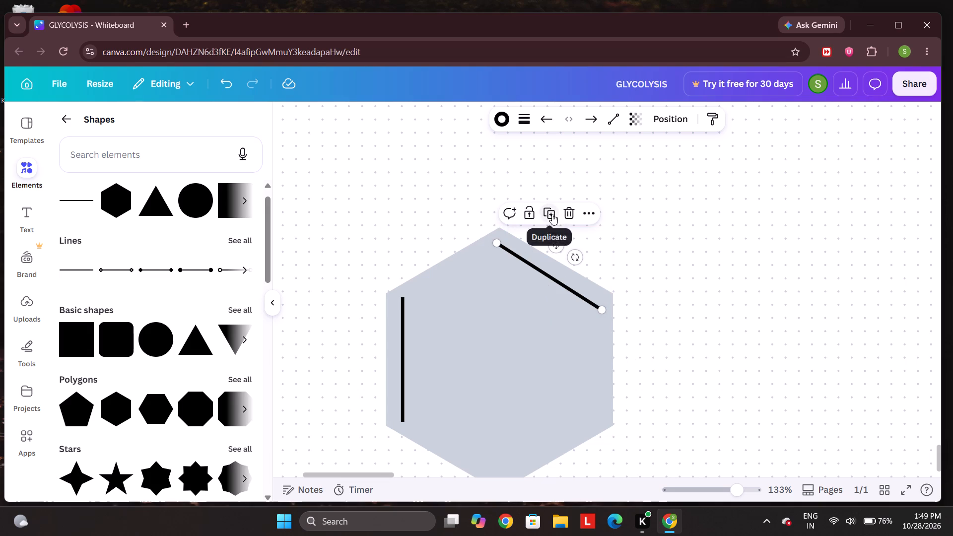
pyautogui.click(552, 214)
pyautogui.moveTo(696, 195); pyautogui.dragTo(529, 385)
pyautogui.moveTo(558, 365); pyautogui.dragTo(484, 260)
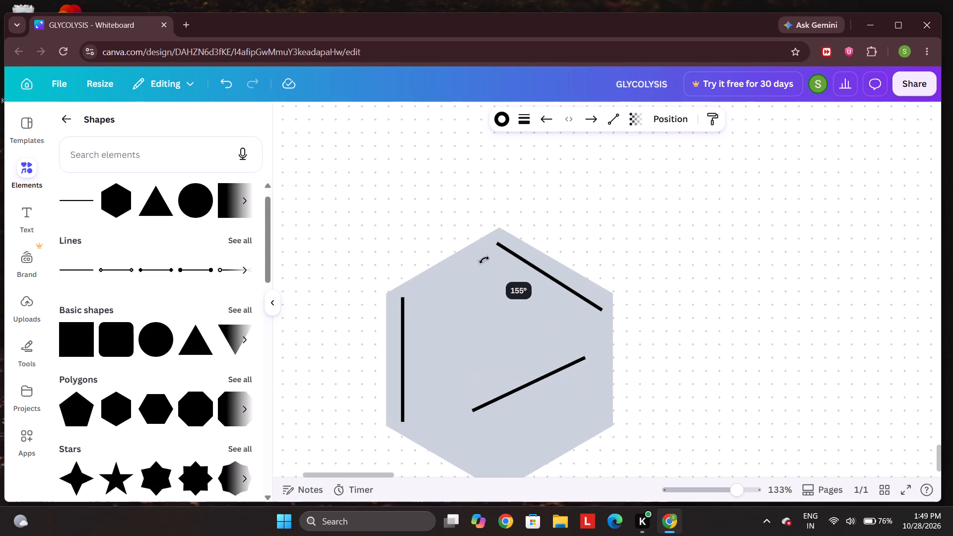
pyautogui.moveTo(484, 260); pyautogui.dragTo(475, 268)
pyautogui.moveTo(513, 387); pyautogui.dragTo(534, 451)
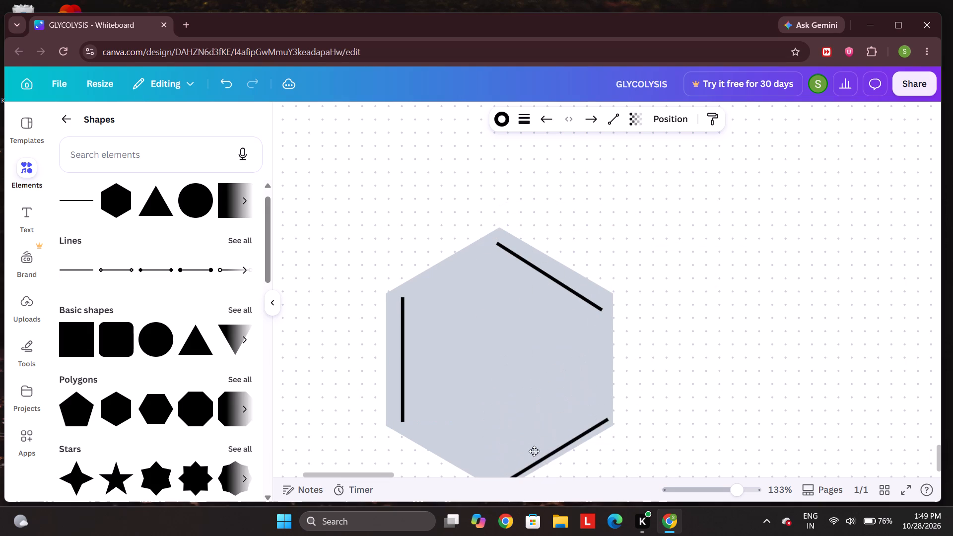
pyautogui.moveTo(534, 451); pyautogui.dragTo(538, 450)
pyautogui.scroll(-1, 538, 449)
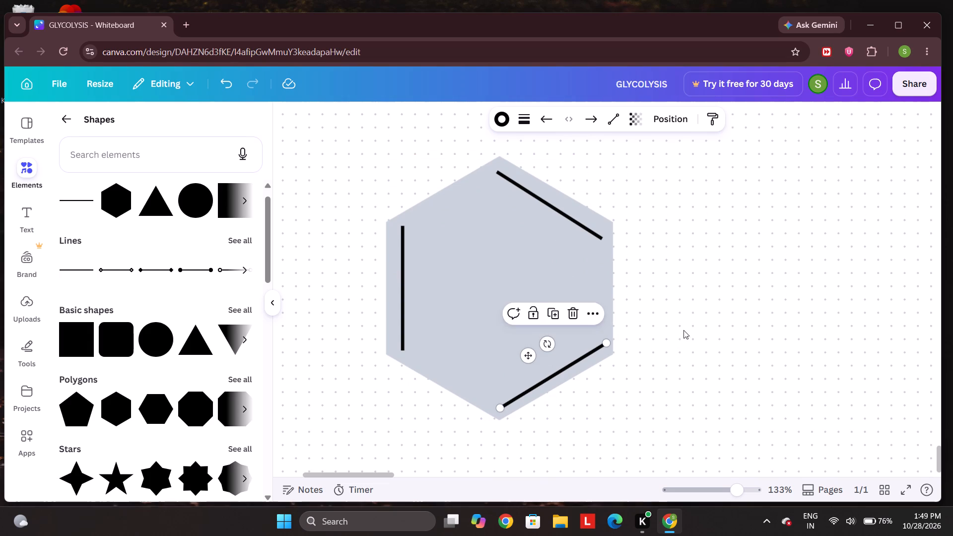
pyautogui.click(691, 320)
# Try white and lighter greys as the hexagon's fill, settling on the dark grey third in the default solid colours.
pyautogui.hscroll(-1, 690, 320)
pyautogui.scroll(1, 690, 320)
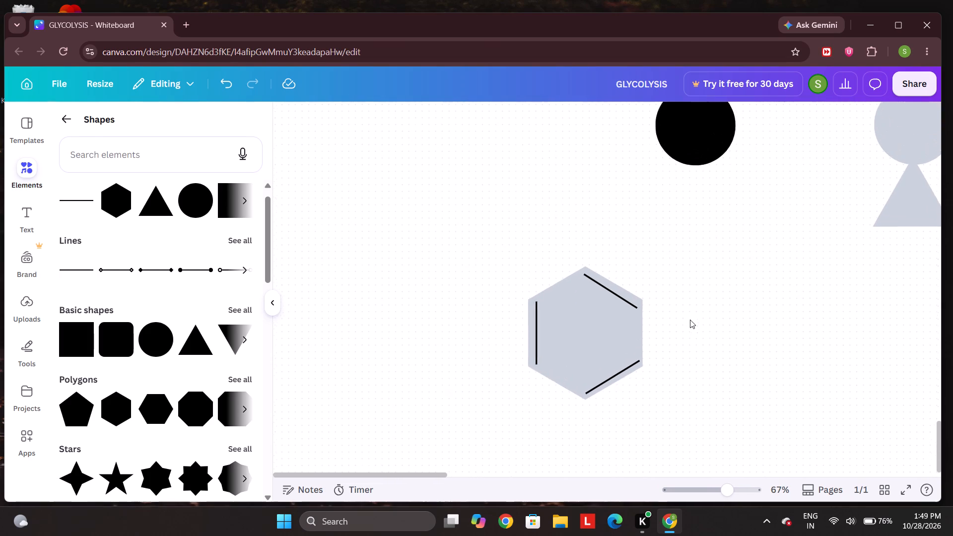
pyautogui.scroll(1, 690, 320)
pyautogui.hscroll(-1, 690, 320)
pyautogui.click(525, 340)
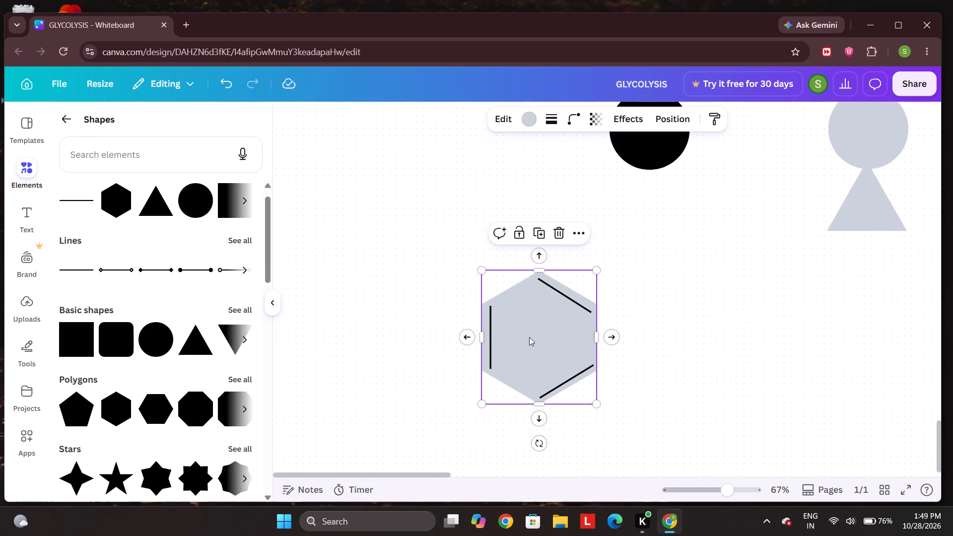
pyautogui.click(535, 116)
pyautogui.click(237, 408)
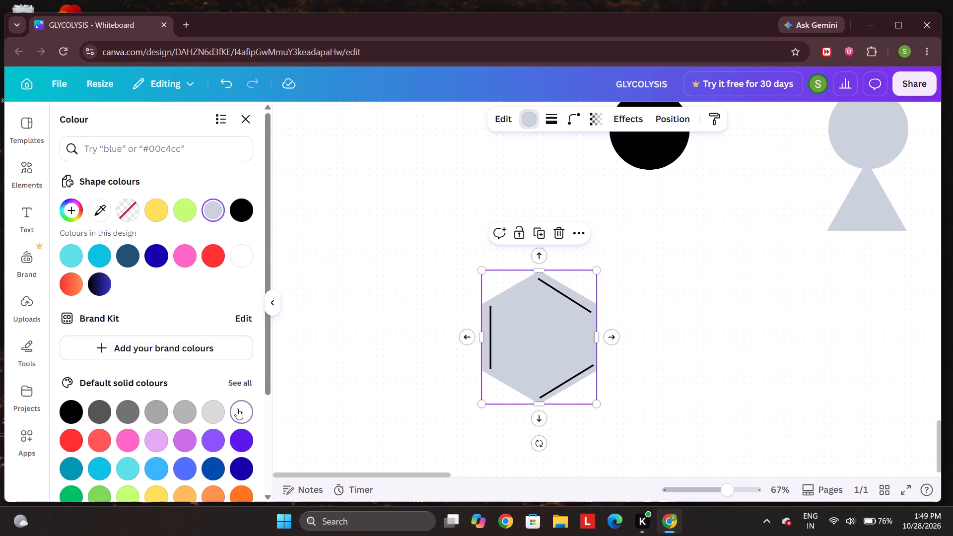
pyautogui.click(237, 408)
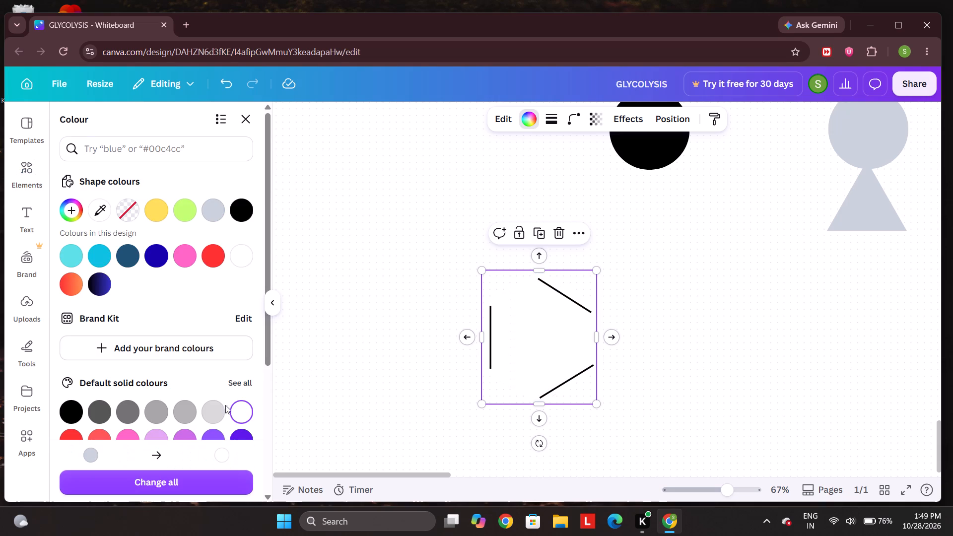
pyautogui.click(200, 405)
pyautogui.click(214, 414)
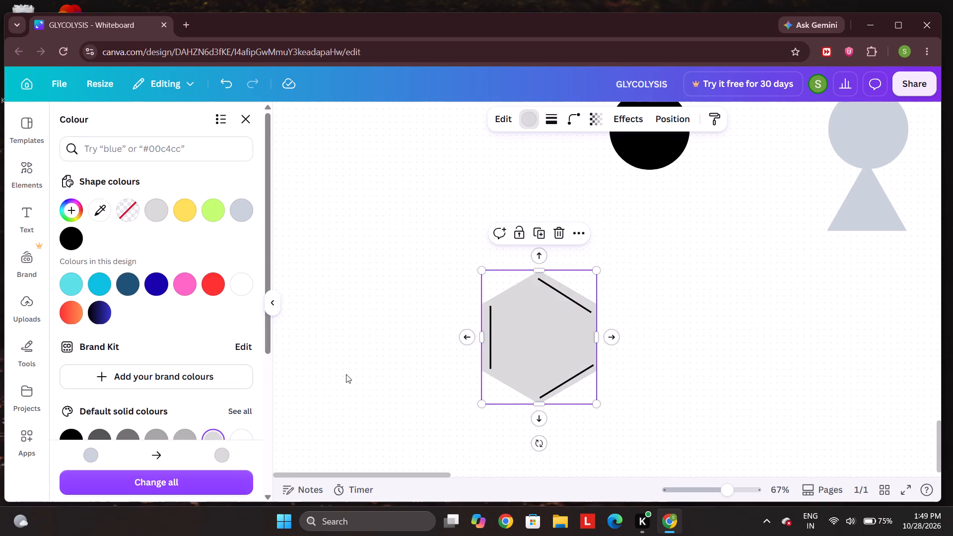
pyautogui.scroll(-1, 314, 381)
pyautogui.click(148, 393)
pyautogui.scroll(-1, 148, 393)
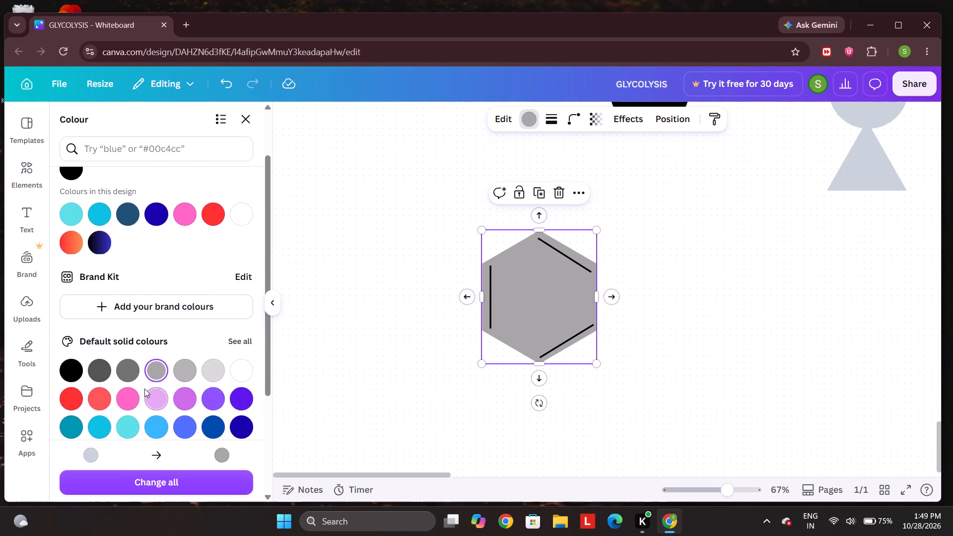
pyautogui.click(130, 375)
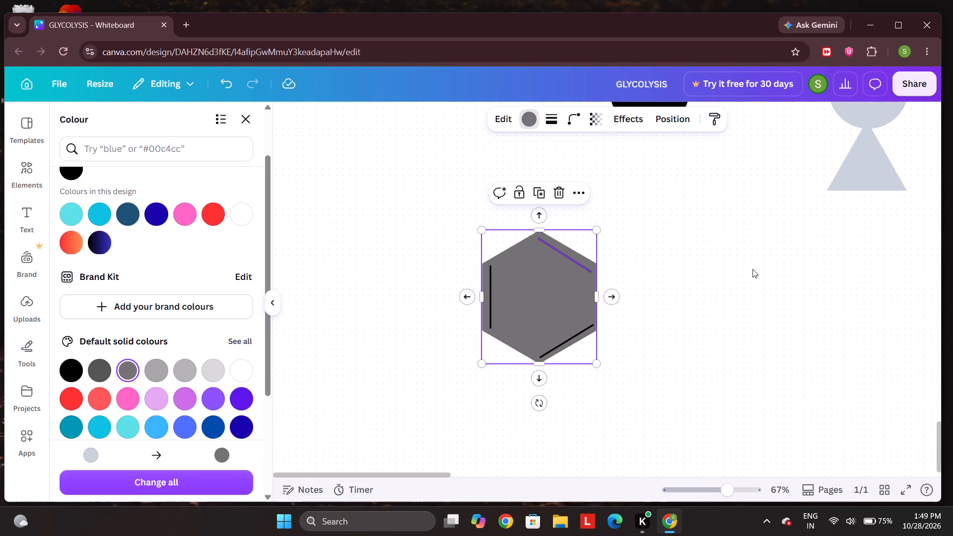
pyautogui.scroll(-2, 752, 269)
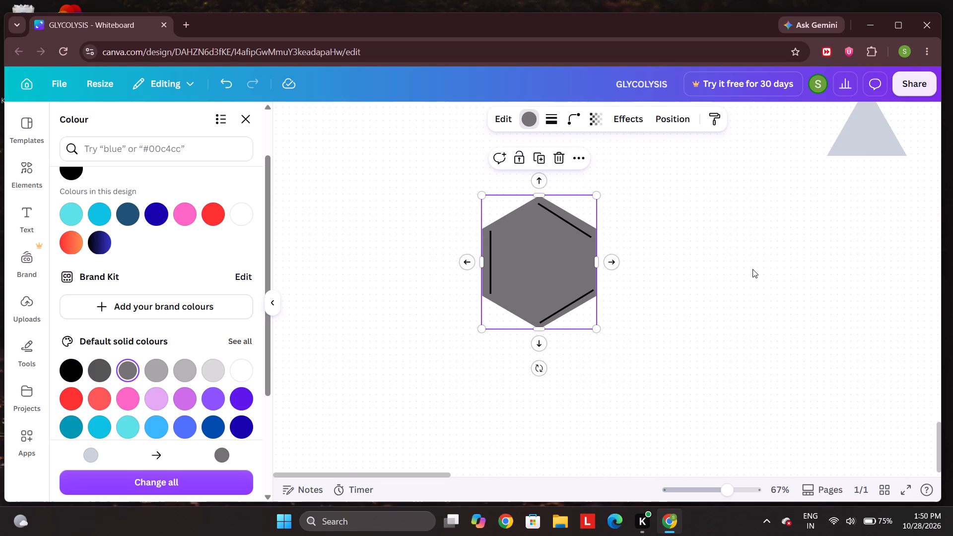
pyautogui.click(751, 266)
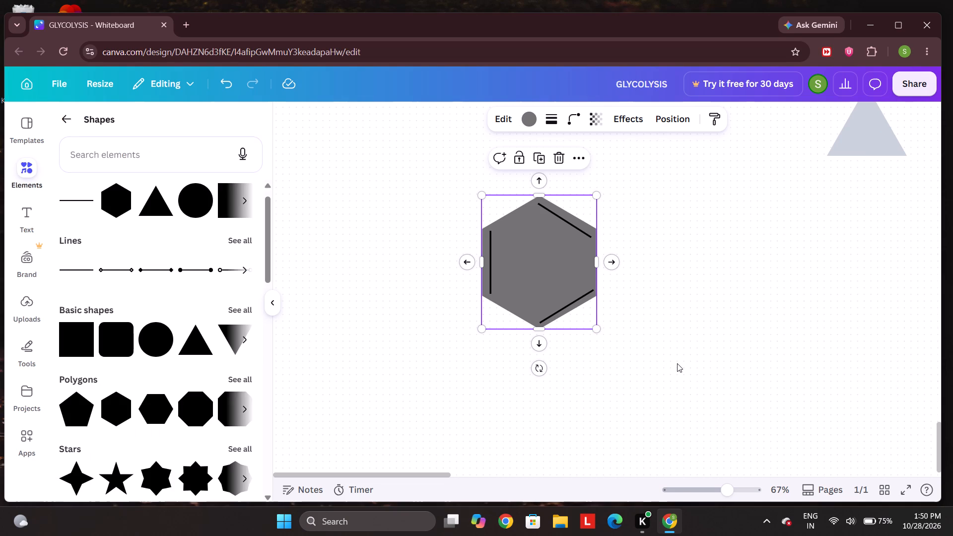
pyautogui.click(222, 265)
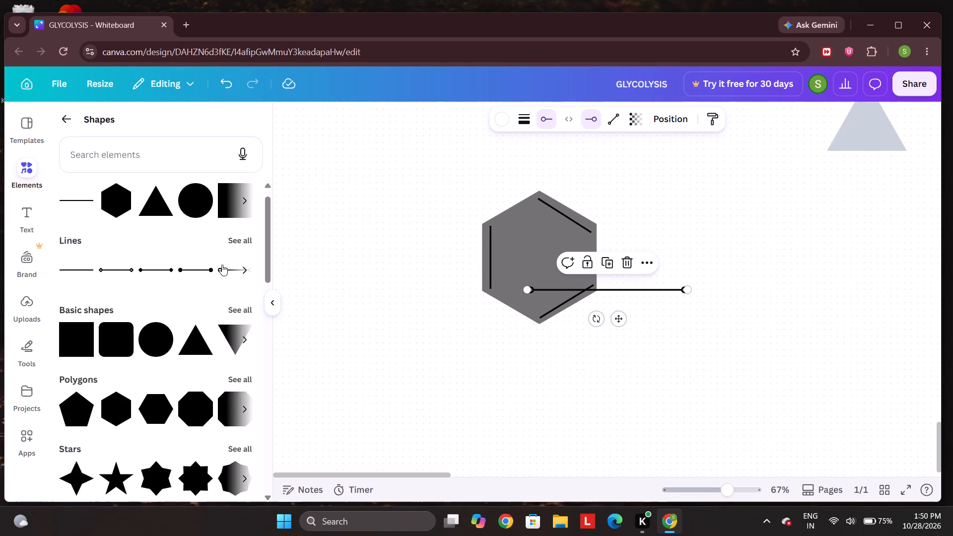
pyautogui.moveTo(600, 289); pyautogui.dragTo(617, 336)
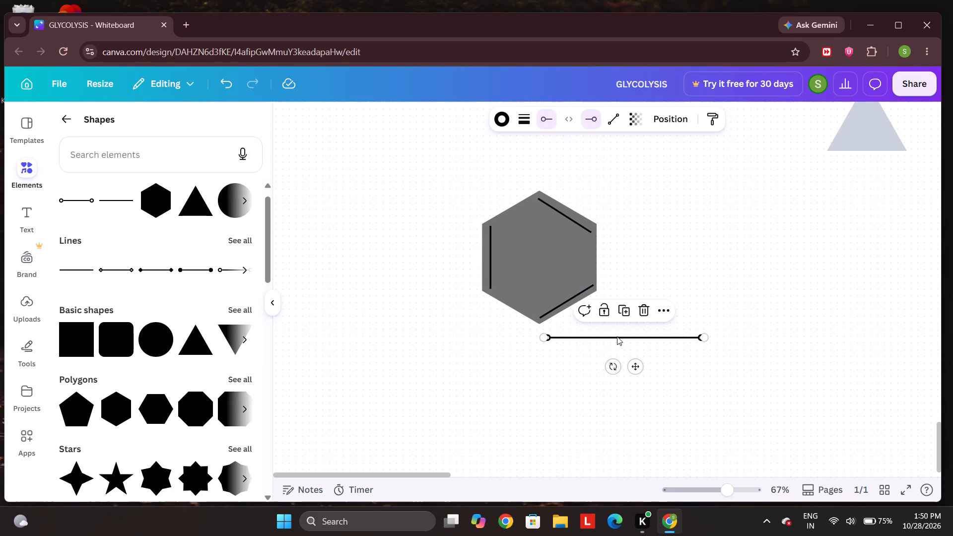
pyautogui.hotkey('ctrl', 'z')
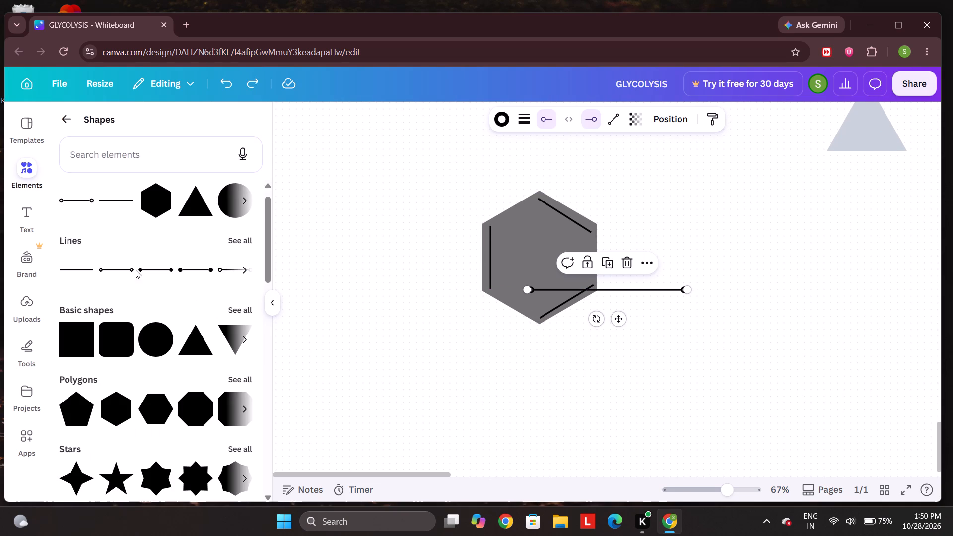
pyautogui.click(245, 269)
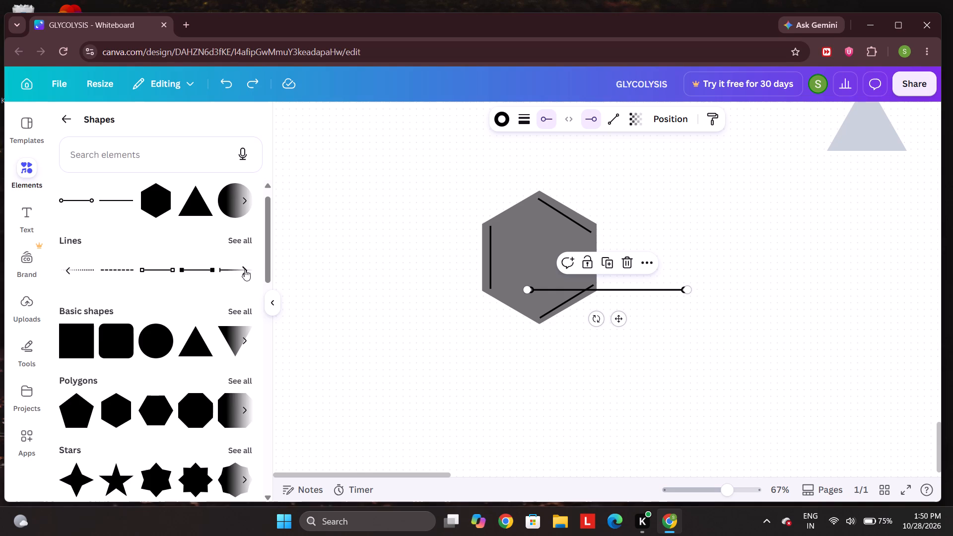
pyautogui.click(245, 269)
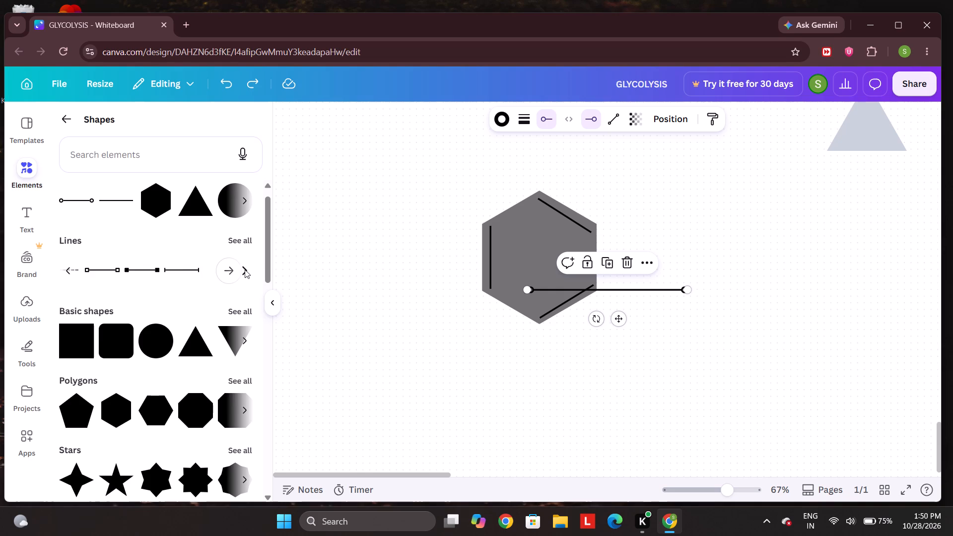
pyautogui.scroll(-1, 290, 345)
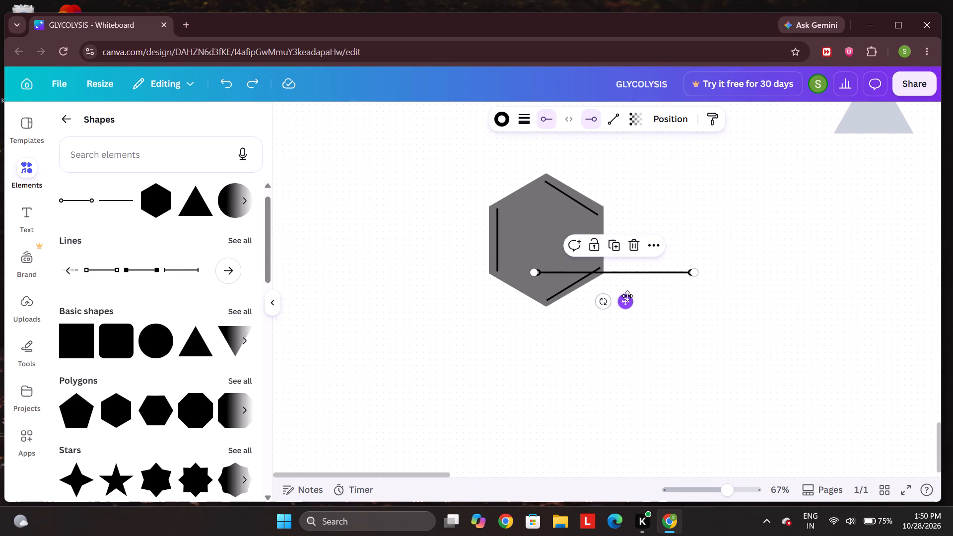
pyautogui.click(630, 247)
# Add a plain straight line above the hexagon and turn it into a short vertical line about 74 long.
pyautogui.scroll(1, 641, 282)
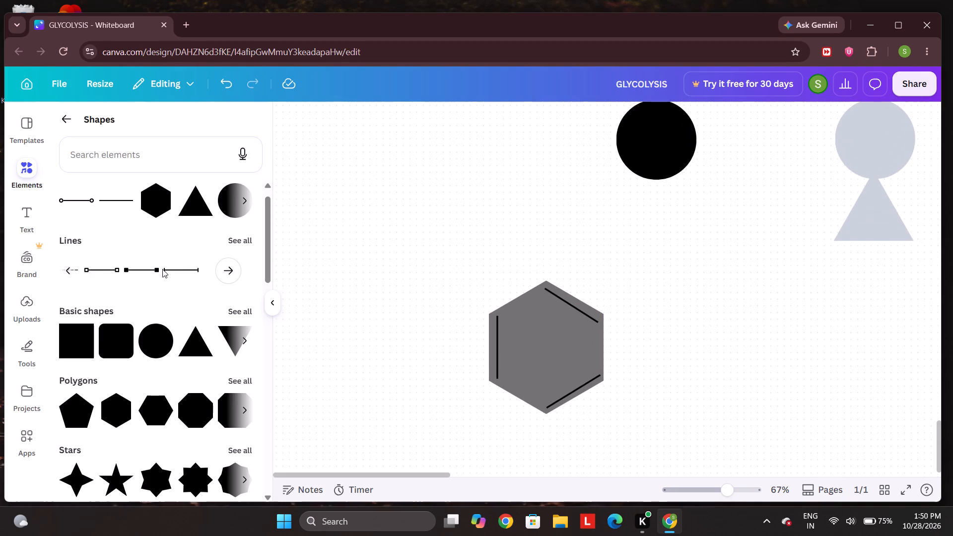
pyautogui.click(115, 193)
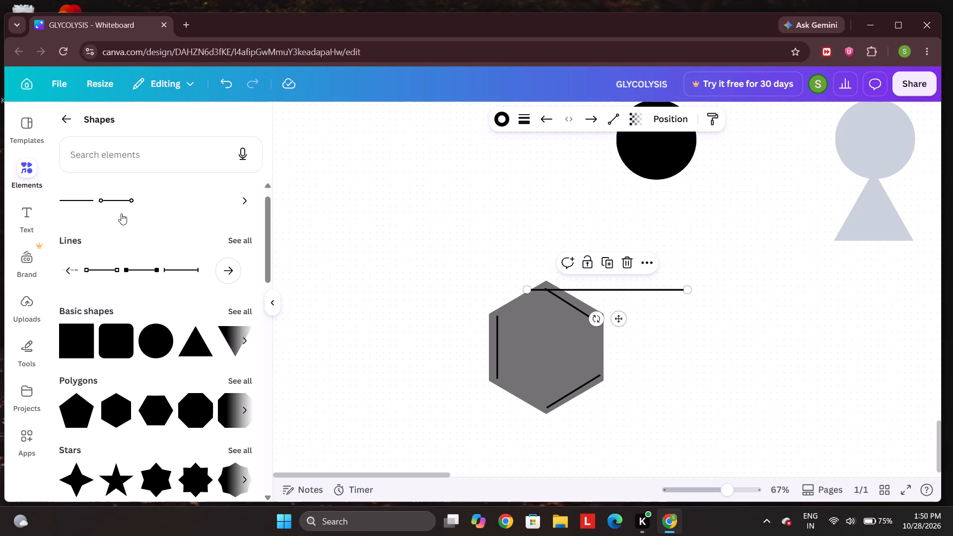
pyautogui.moveTo(663, 286); pyautogui.dragTo(599, 237)
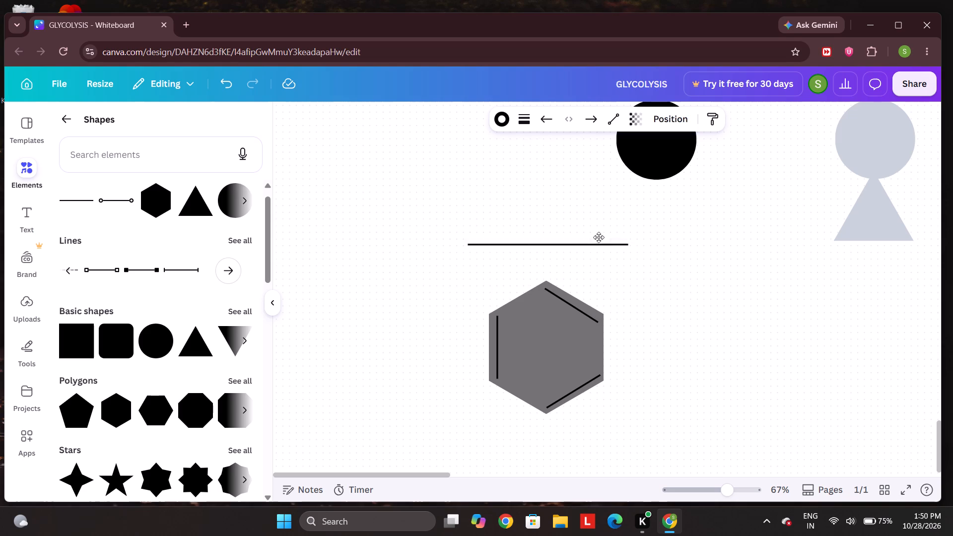
pyautogui.moveTo(599, 237); pyautogui.dragTo(597, 235)
pyautogui.moveTo(460, 240); pyautogui.dragTo(465, 246)
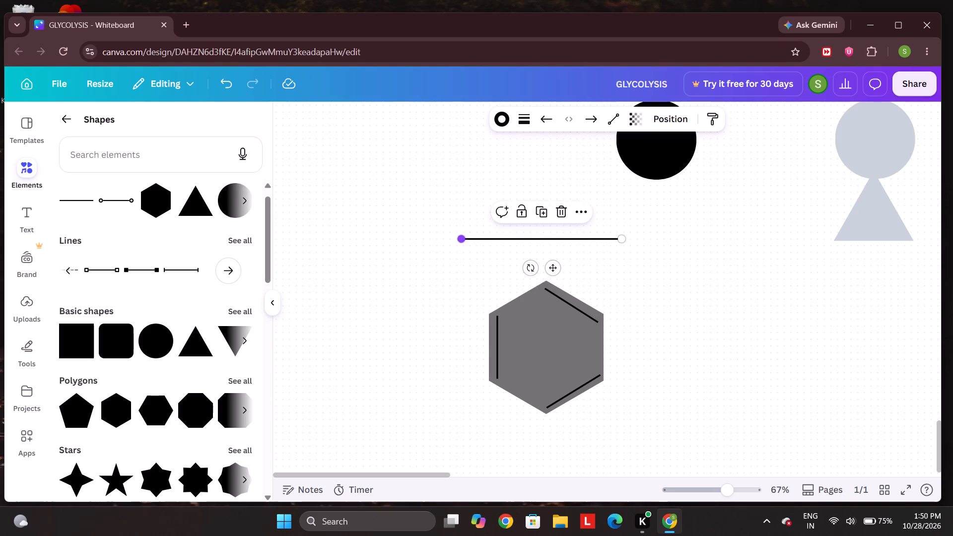
pyautogui.moveTo(465, 246); pyautogui.dragTo(622, 270)
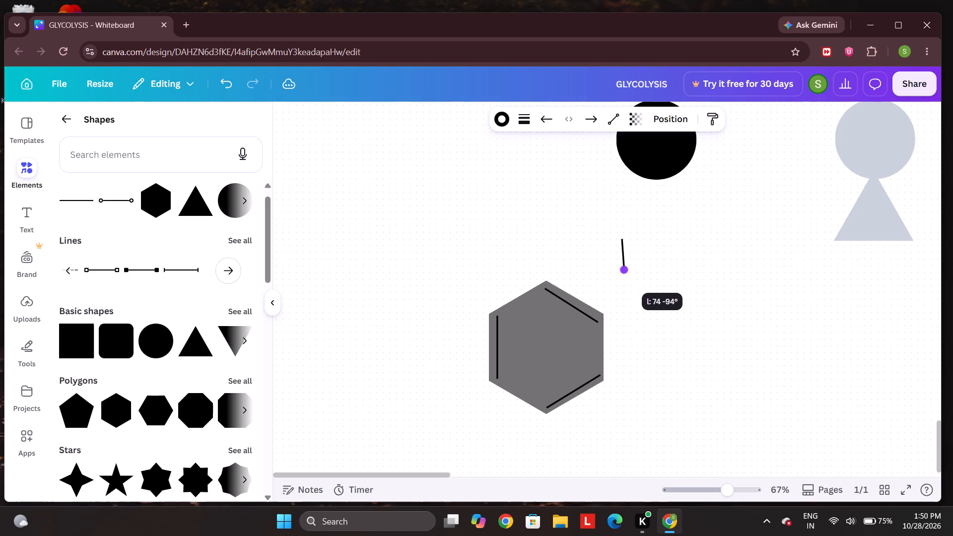
pyautogui.moveTo(622, 270); pyautogui.dragTo(620, 270)
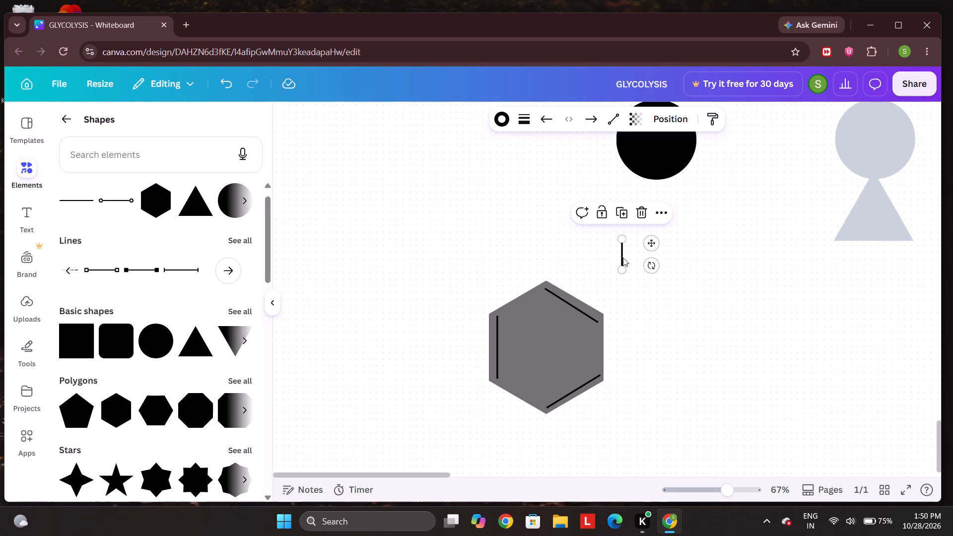
# Rotate the short line diagonally and attach its lower end to the hexagon's upper-right corner, pointing outward.
pyautogui.scroll(-1, 623, 258)
pyautogui.moveTo(621, 215); pyautogui.dragTo(605, 258)
pyautogui.moveTo(634, 268); pyautogui.dragTo(635, 310)
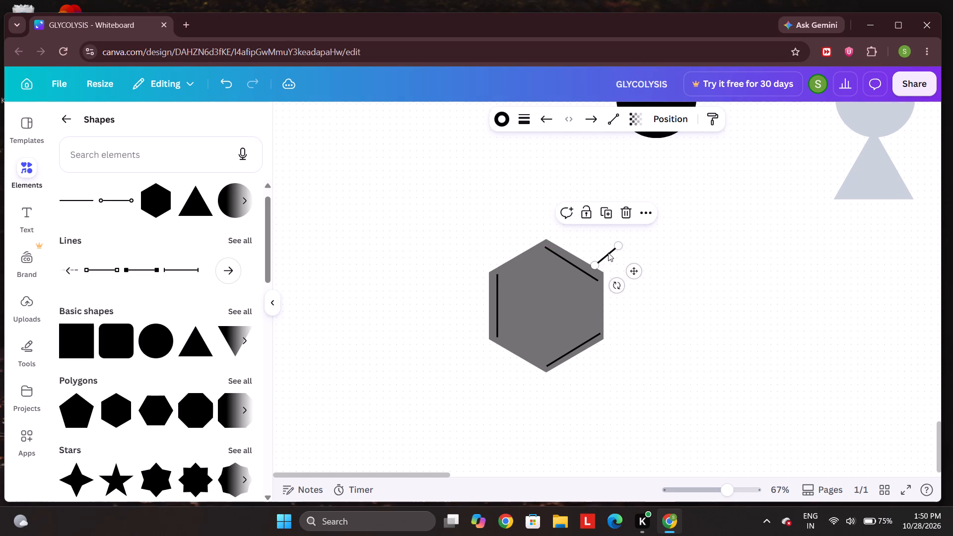
pyautogui.moveTo(607, 253); pyautogui.dragTo(616, 261)
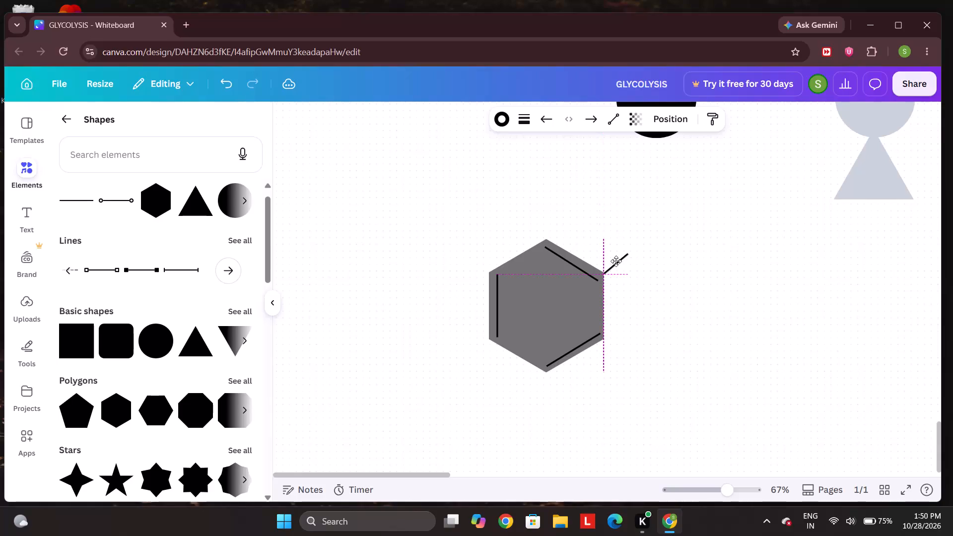
pyautogui.moveTo(616, 261); pyautogui.dragTo(616, 260)
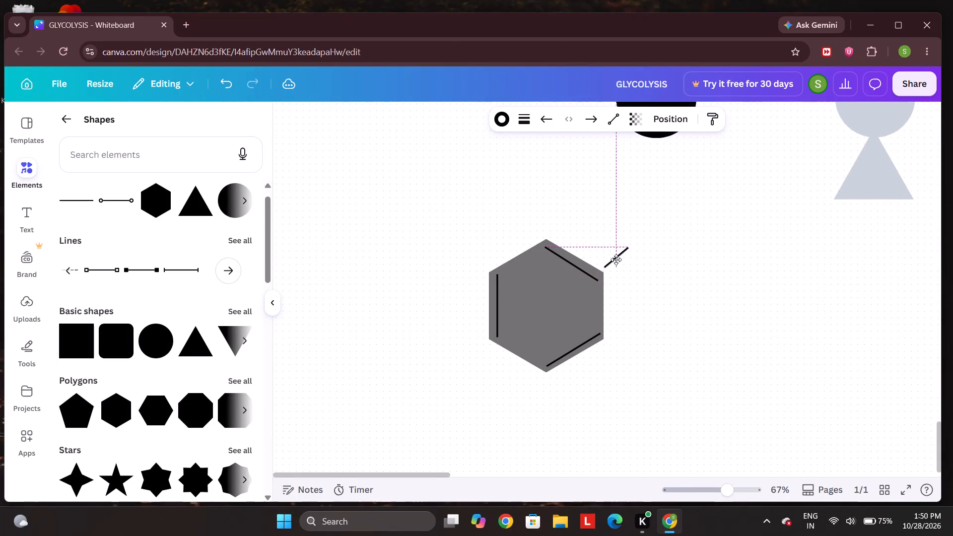
pyautogui.moveTo(616, 260); pyautogui.dragTo(615, 258)
pyautogui.click(675, 285)
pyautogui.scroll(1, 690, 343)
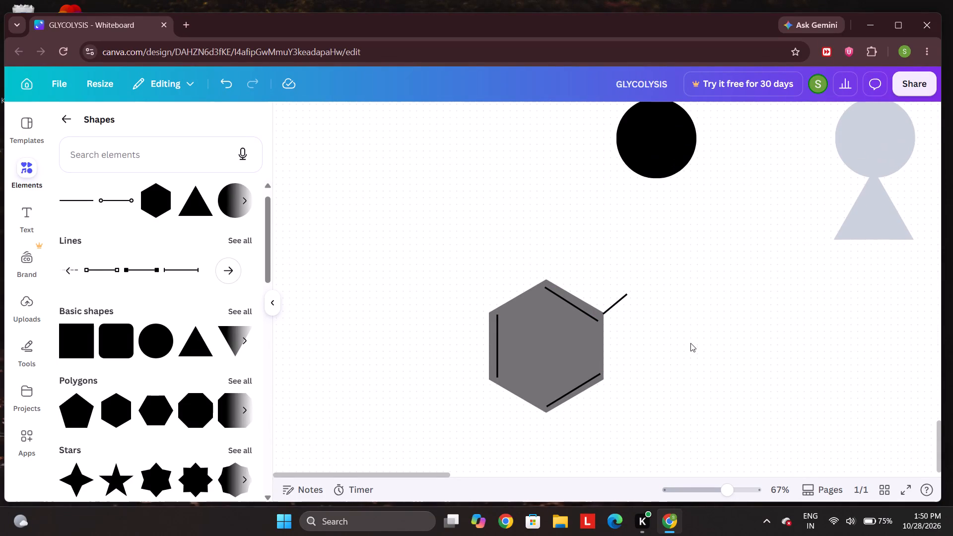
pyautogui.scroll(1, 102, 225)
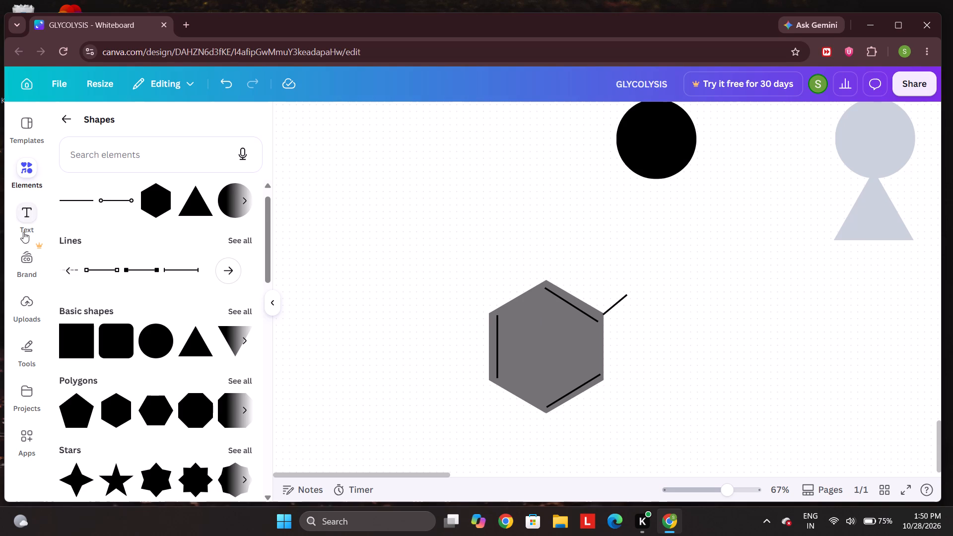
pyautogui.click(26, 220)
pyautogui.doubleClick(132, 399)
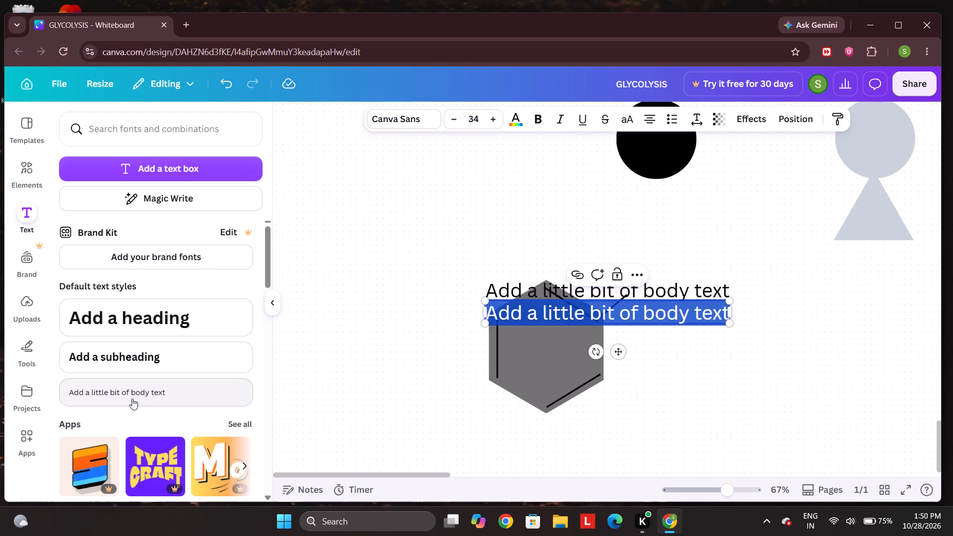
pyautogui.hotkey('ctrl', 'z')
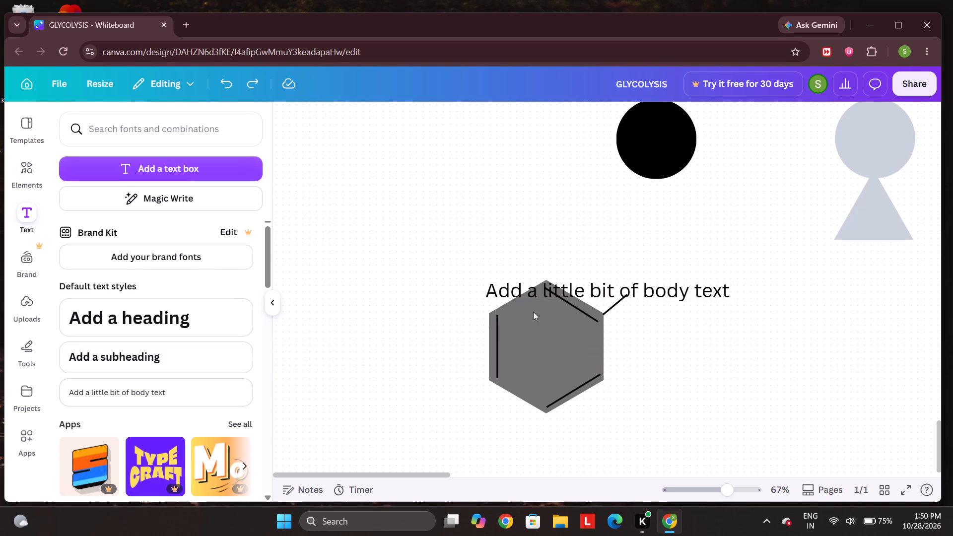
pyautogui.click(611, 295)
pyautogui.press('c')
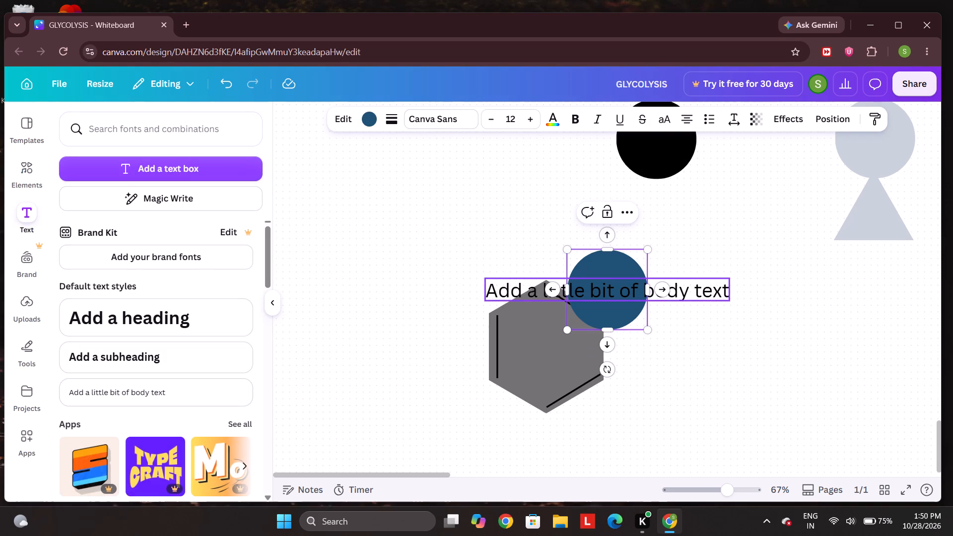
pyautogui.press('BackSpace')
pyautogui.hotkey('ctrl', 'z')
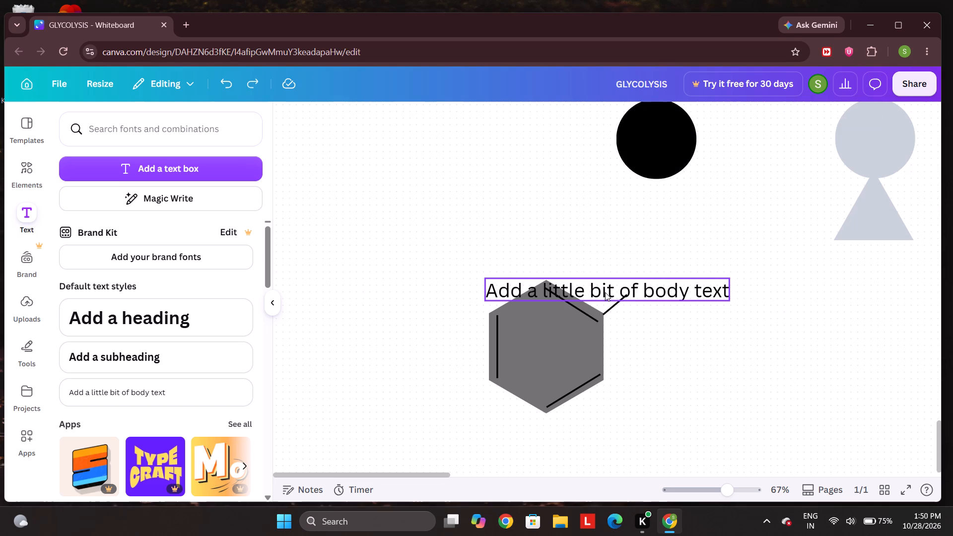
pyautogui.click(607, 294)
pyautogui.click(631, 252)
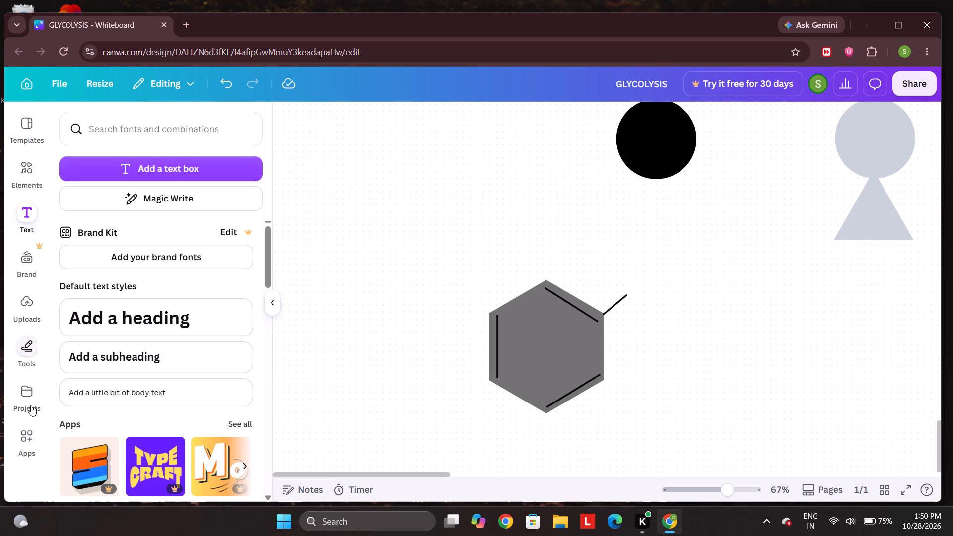
# Add body text reading "COOH" and place it at the outer end of the short line on the hexagon's upper-right corner.
pyautogui.click(112, 391)
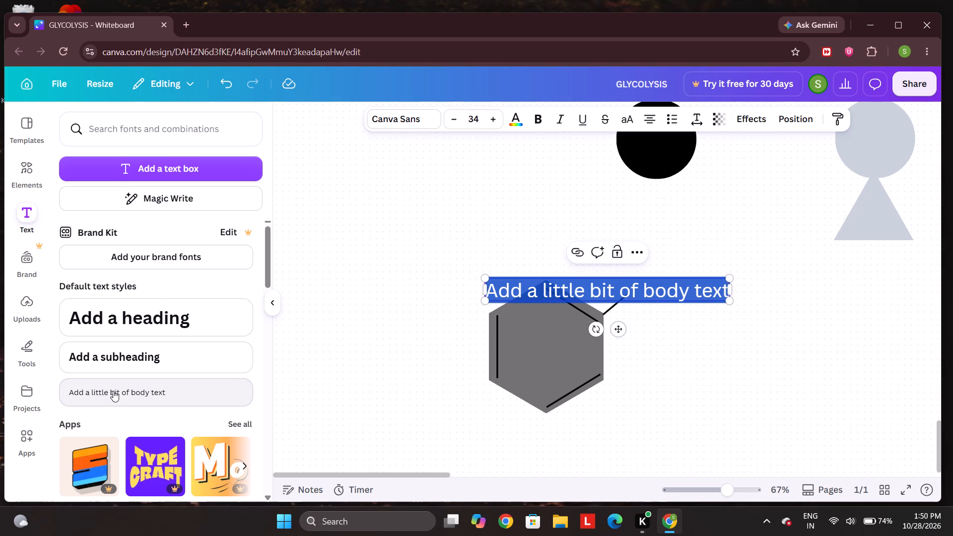
pyautogui.write('COOH')
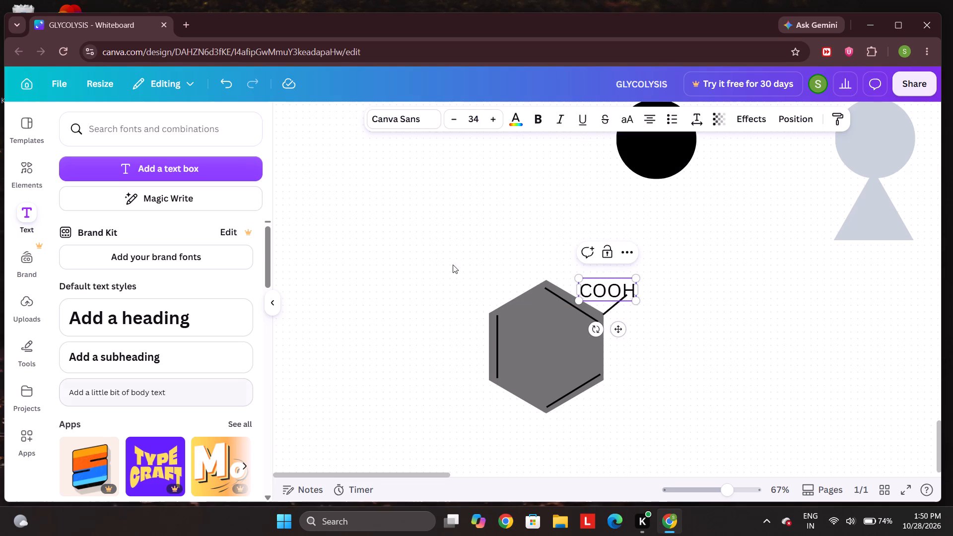
pyautogui.click(730, 291)
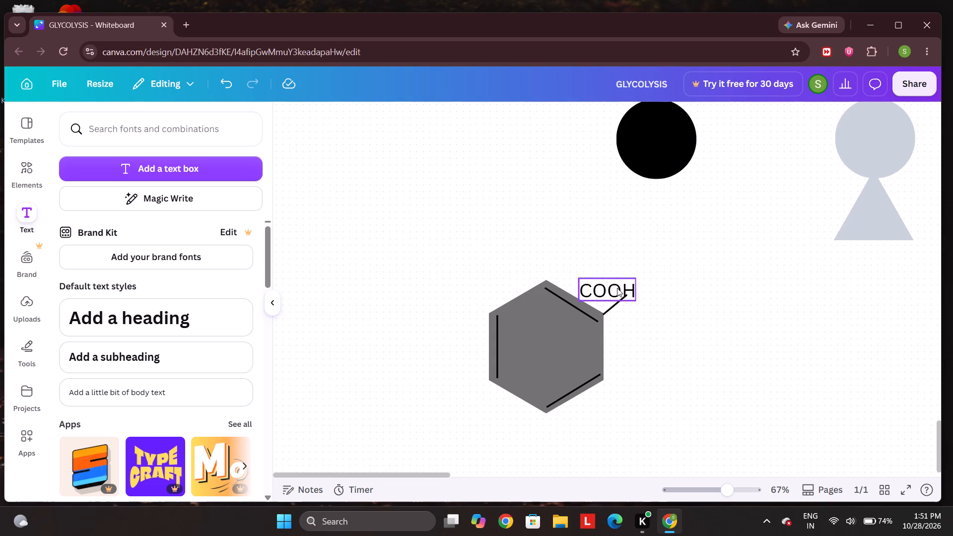
pyautogui.moveTo(617, 288); pyautogui.dragTo(662, 282)
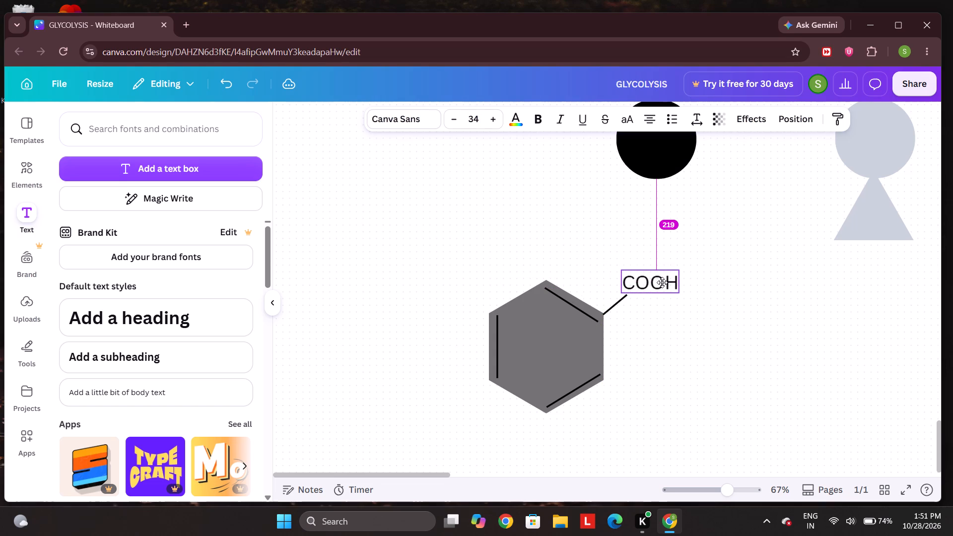
pyautogui.moveTo(662, 282); pyautogui.dragTo(663, 285)
pyautogui.scroll(-1, 769, 309)
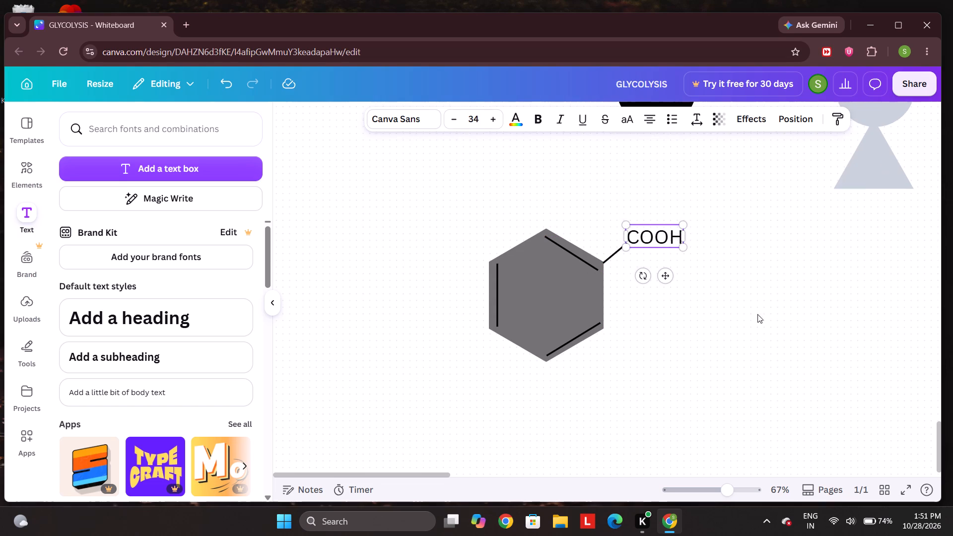
pyautogui.scroll(-1, 757, 314)
pyautogui.click(743, 320)
pyautogui.scroll(-1, 679, 355)
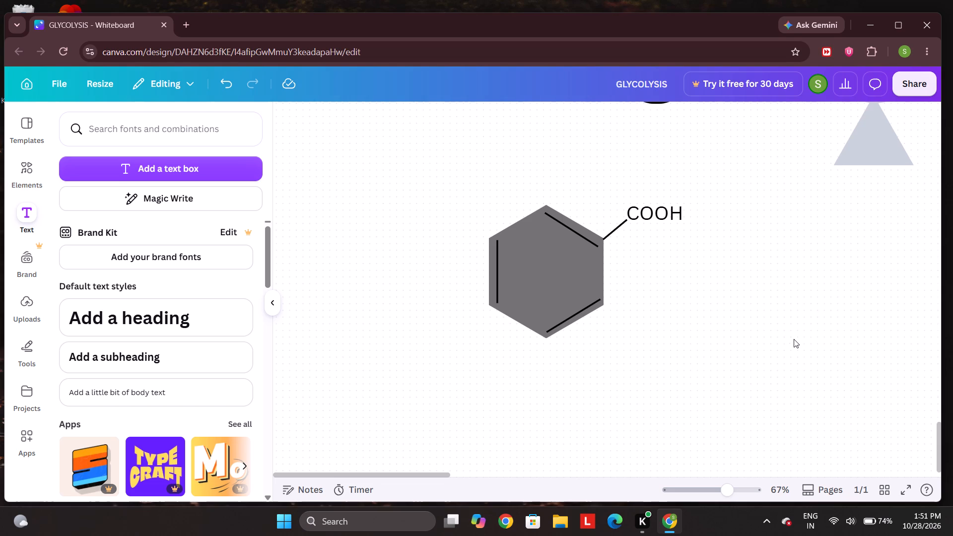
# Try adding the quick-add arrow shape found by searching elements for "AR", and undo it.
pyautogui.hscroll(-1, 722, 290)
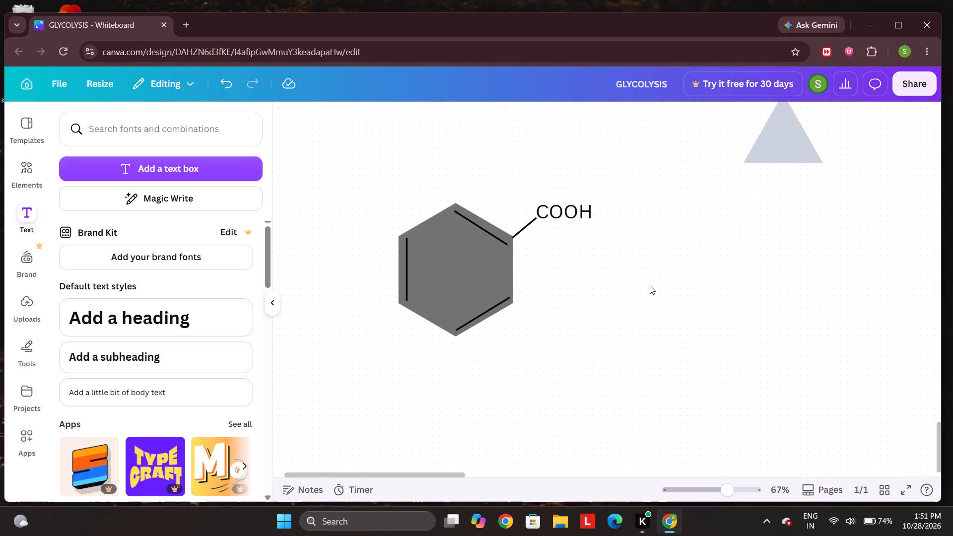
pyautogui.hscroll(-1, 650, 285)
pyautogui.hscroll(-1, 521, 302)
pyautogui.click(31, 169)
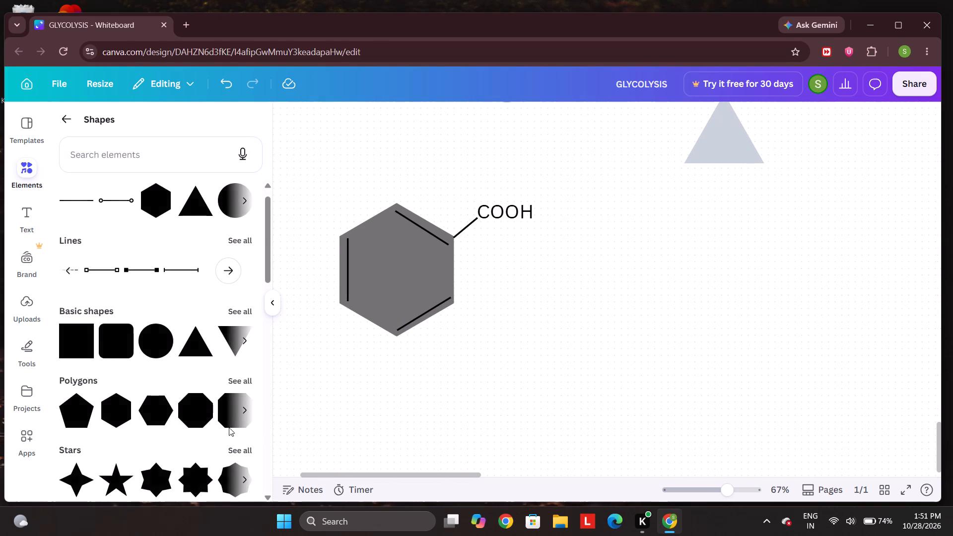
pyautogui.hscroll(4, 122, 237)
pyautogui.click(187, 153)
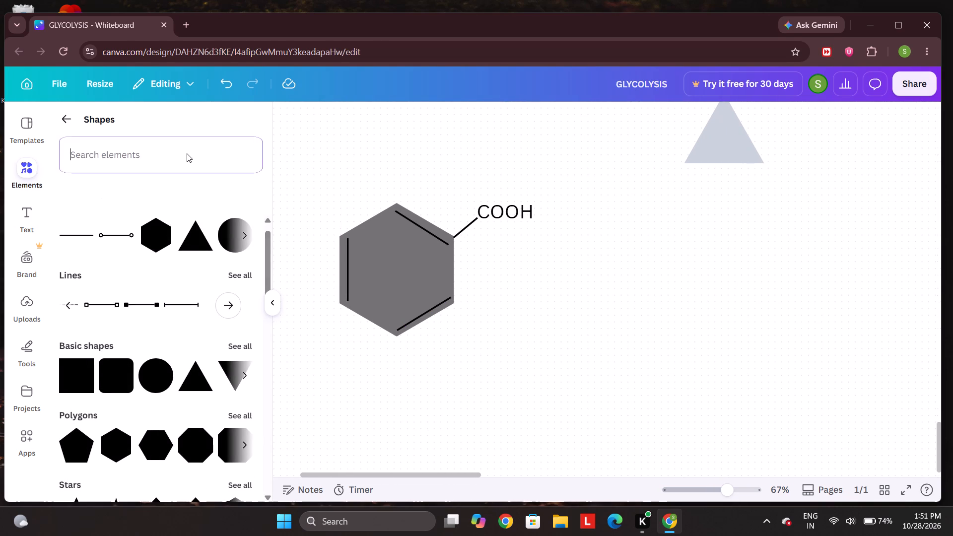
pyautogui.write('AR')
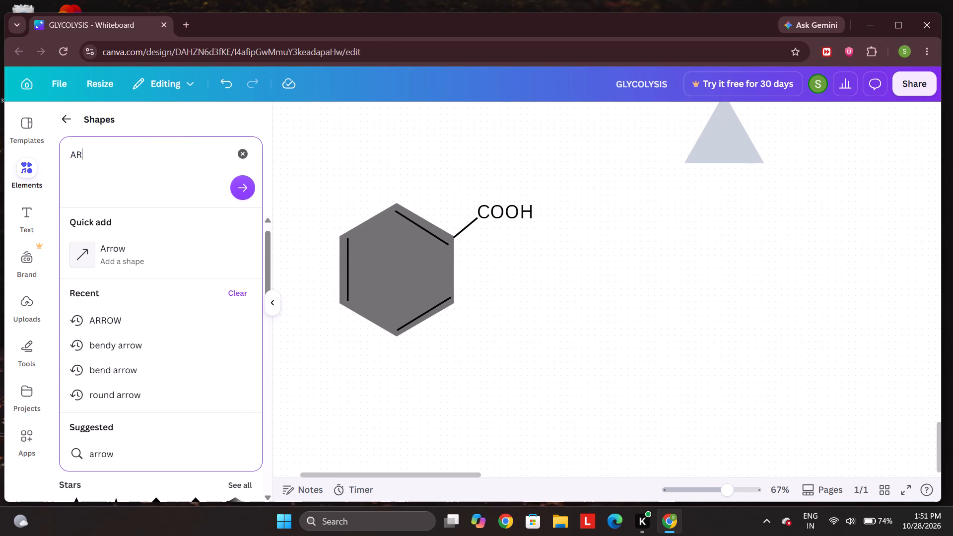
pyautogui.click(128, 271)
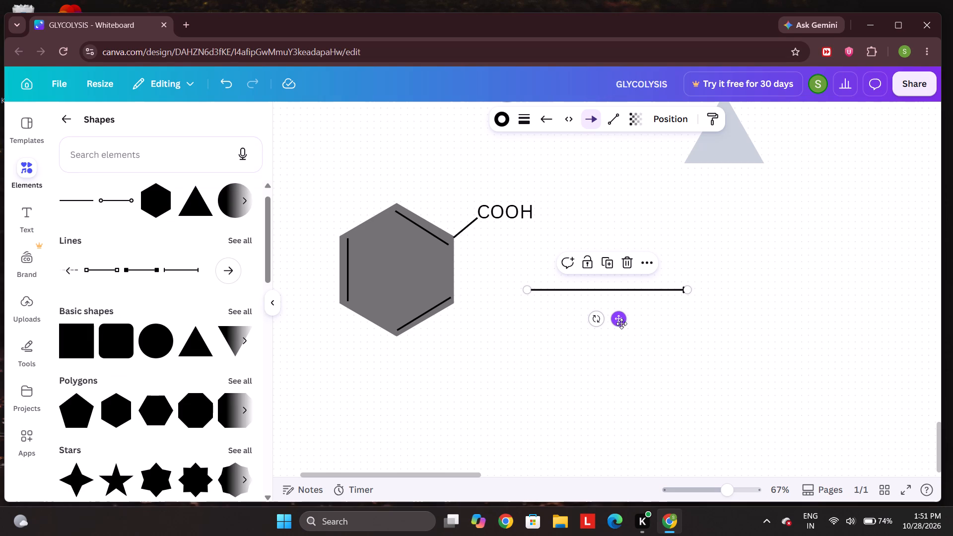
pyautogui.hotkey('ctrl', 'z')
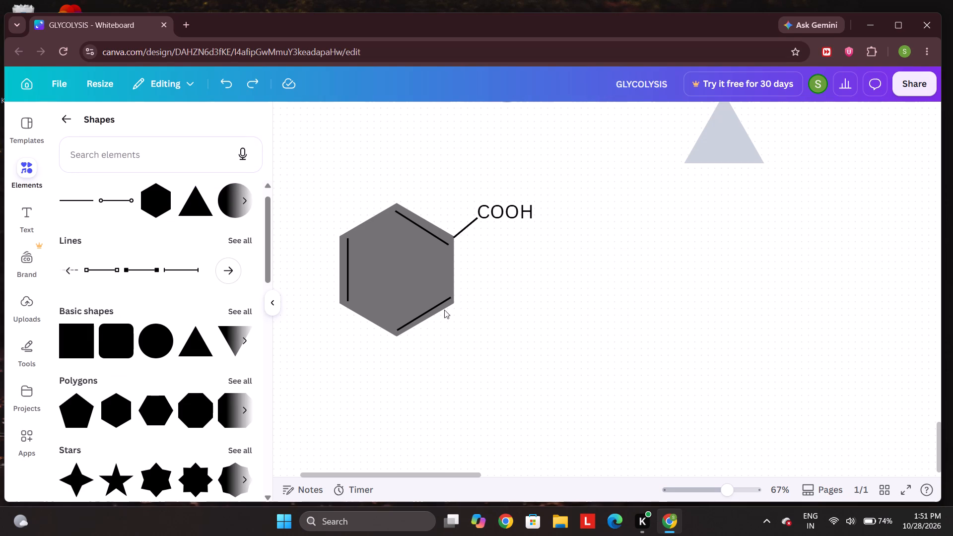
# Add a thin solid right-pointing arrow from the "ARROW" element search and place it horizontally beside the hexagon at mid-height, below COOH.
pyautogui.hscroll(1, 185, 234)
pyautogui.click(166, 151)
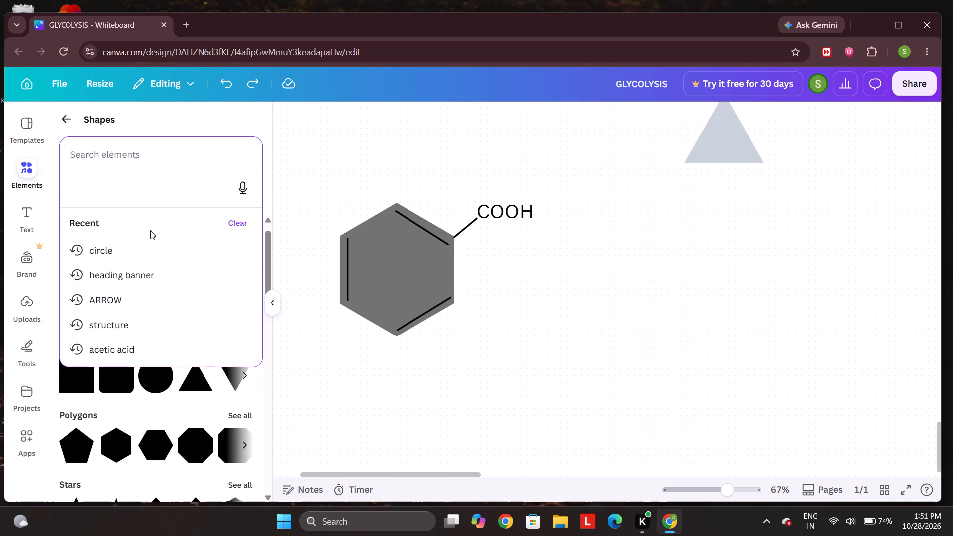
pyautogui.click(135, 306)
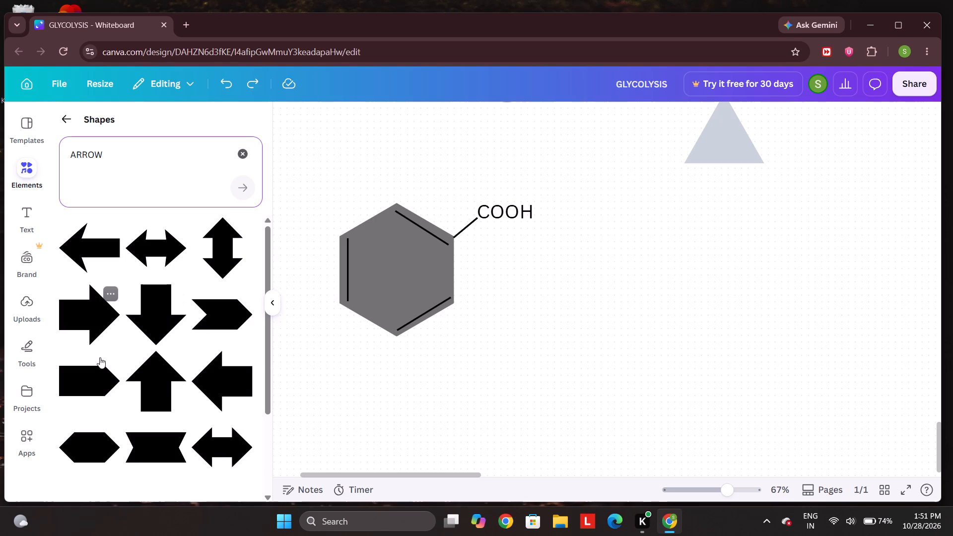
pyautogui.scroll(-1, 96, 381)
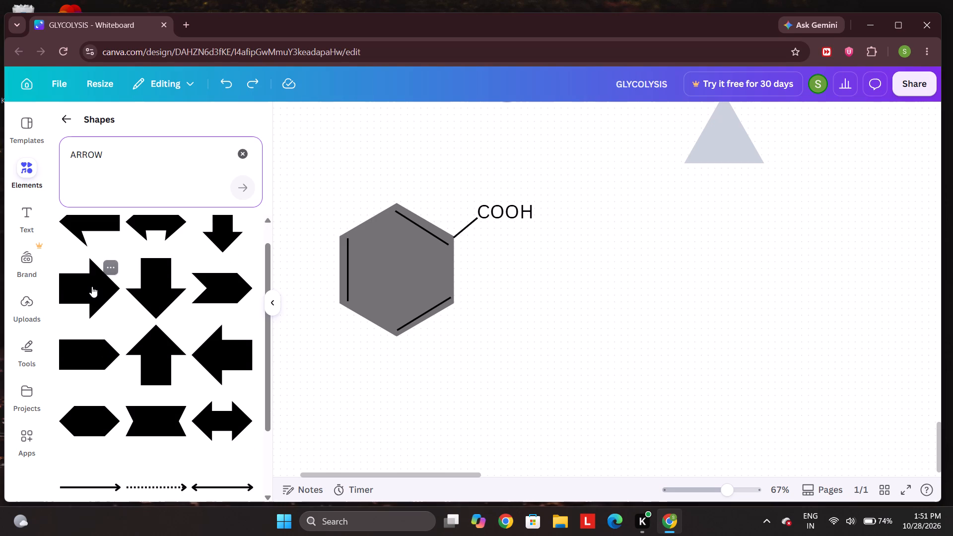
pyautogui.scroll(-2, 92, 286)
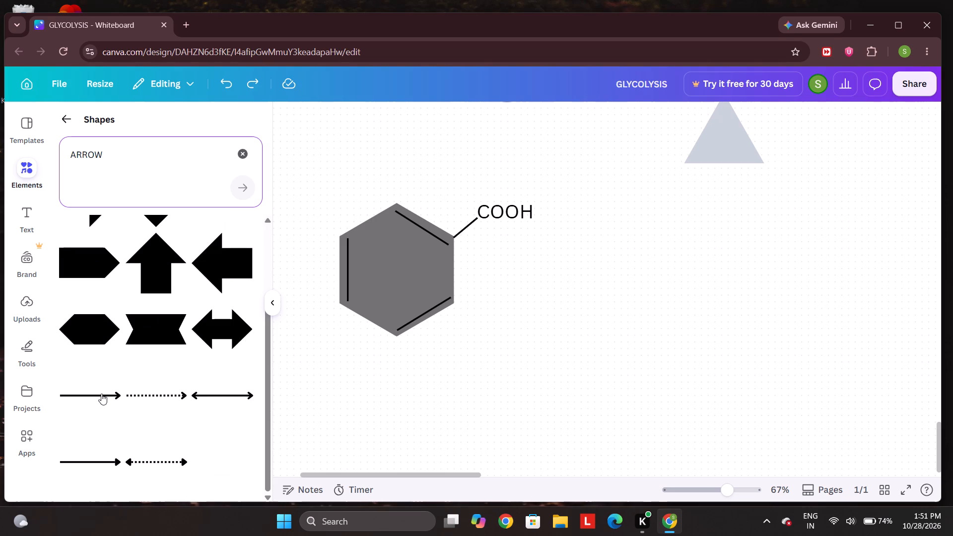
pyautogui.click(101, 394)
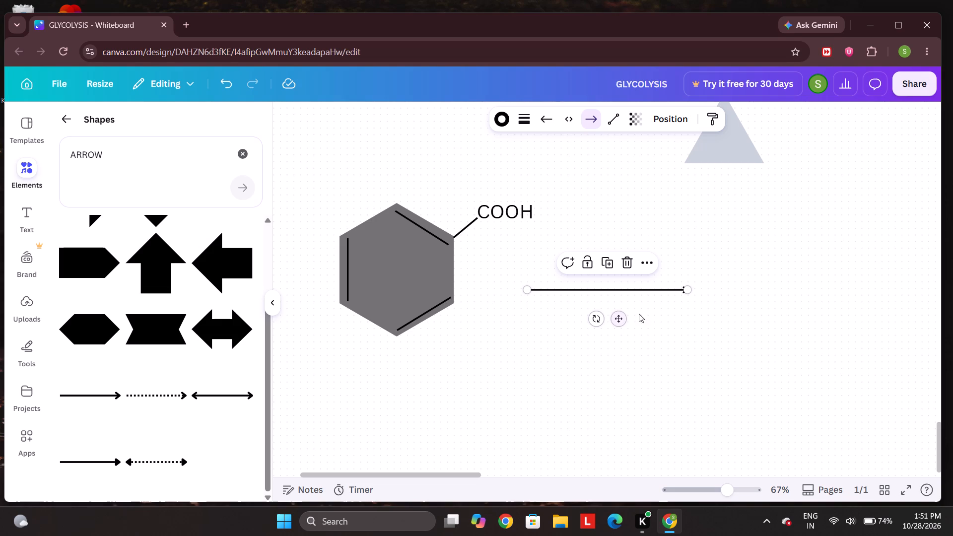
pyautogui.moveTo(625, 289); pyautogui.dragTo(559, 286)
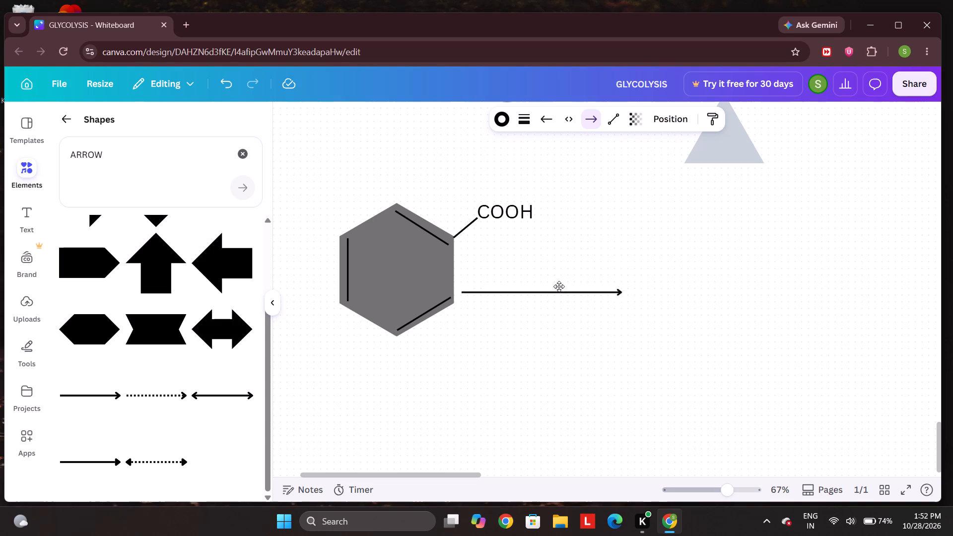
pyautogui.moveTo(559, 286); pyautogui.dragTo(566, 270)
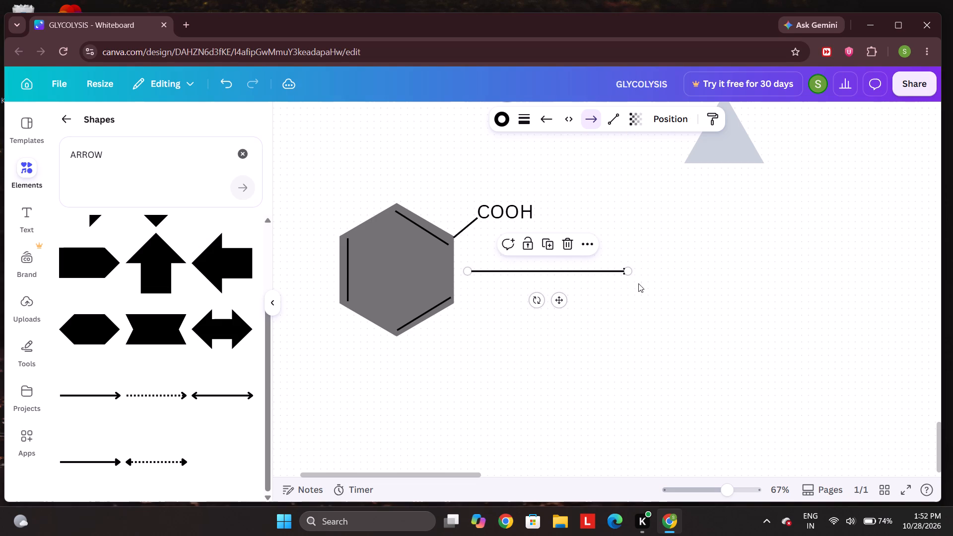
pyautogui.click(538, 302)
pyautogui.click(706, 324)
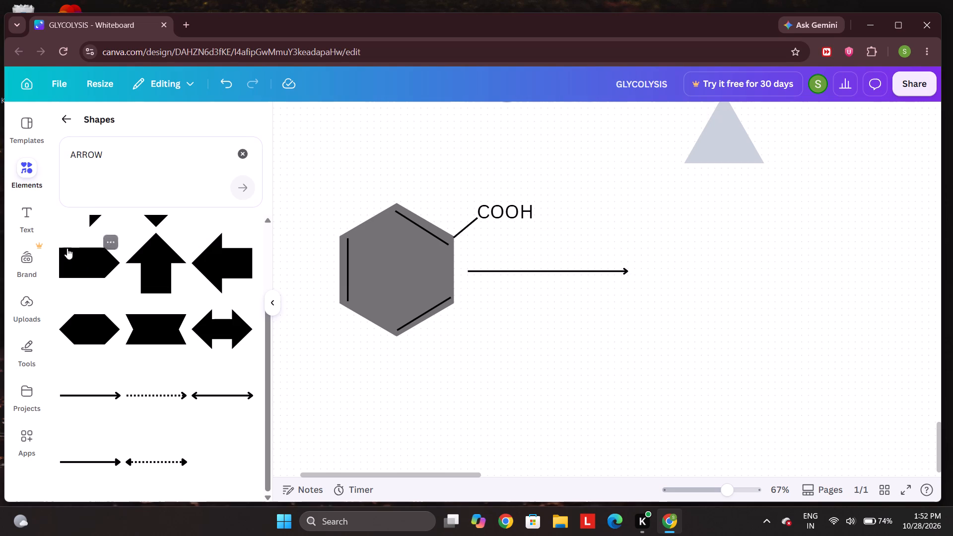
# Add body text reading "NaOH+CaO" and place it directly above the middle of the horizontal arrow.
pyautogui.hscroll(-1, 769, 368)
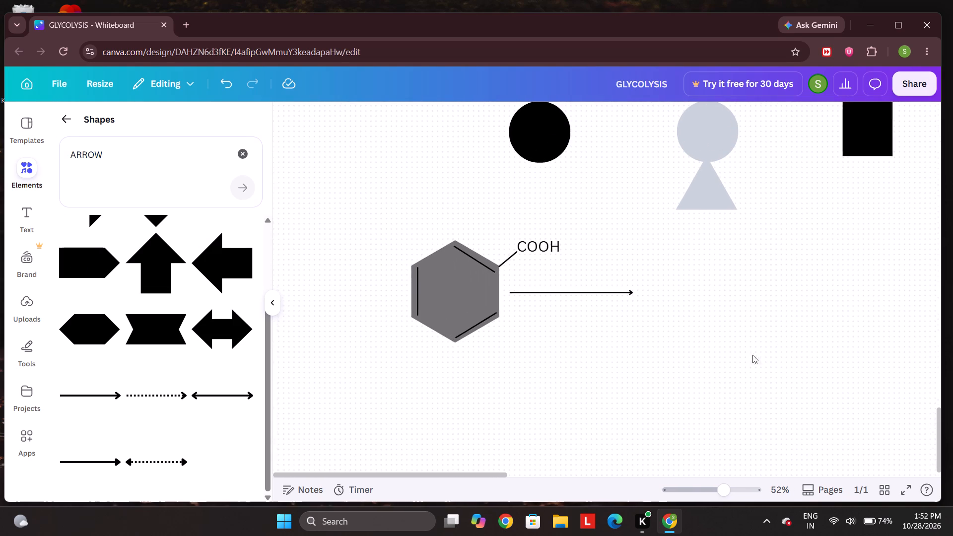
pyautogui.scroll(1, 668, 361)
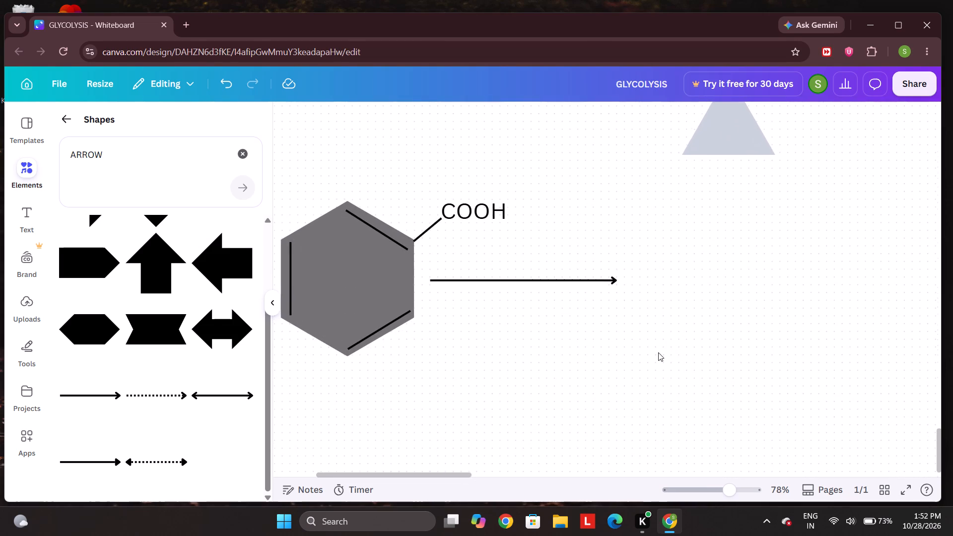
pyautogui.hscroll(1, 658, 352)
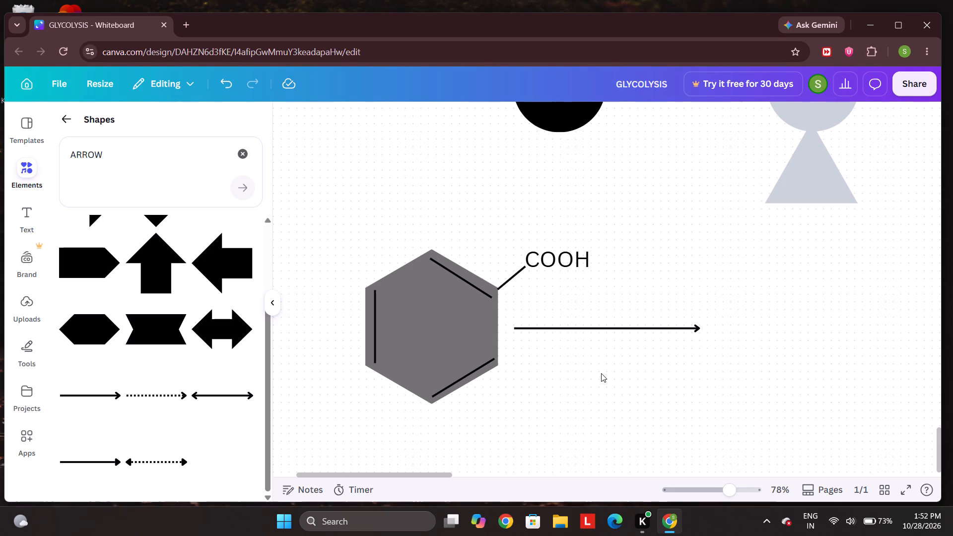
pyautogui.click(562, 379)
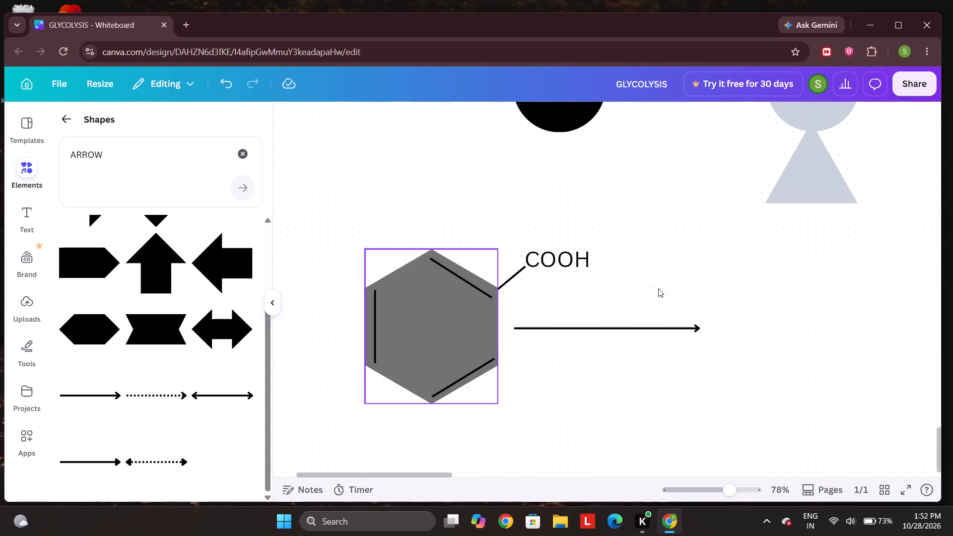
pyautogui.click(15, 229)
pyautogui.click(188, 394)
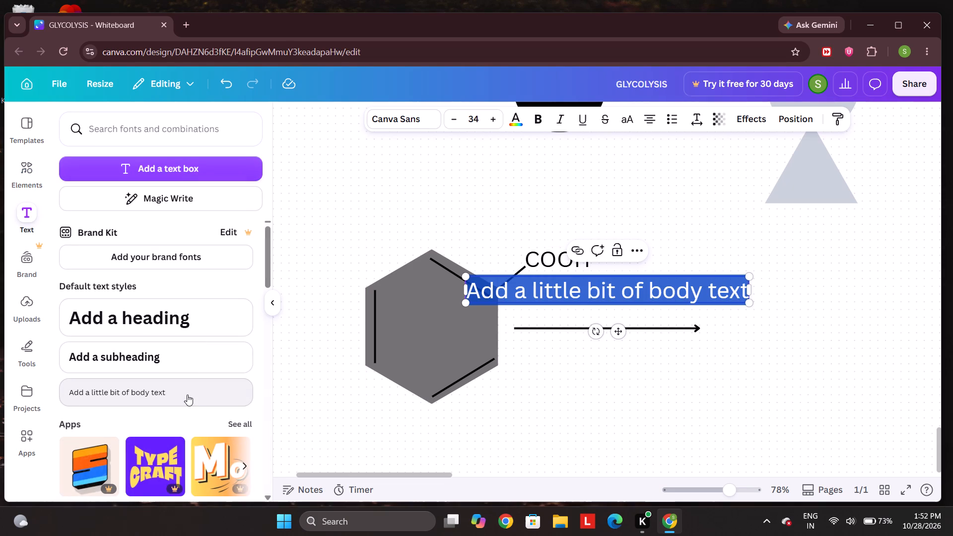
pyautogui.press('n')
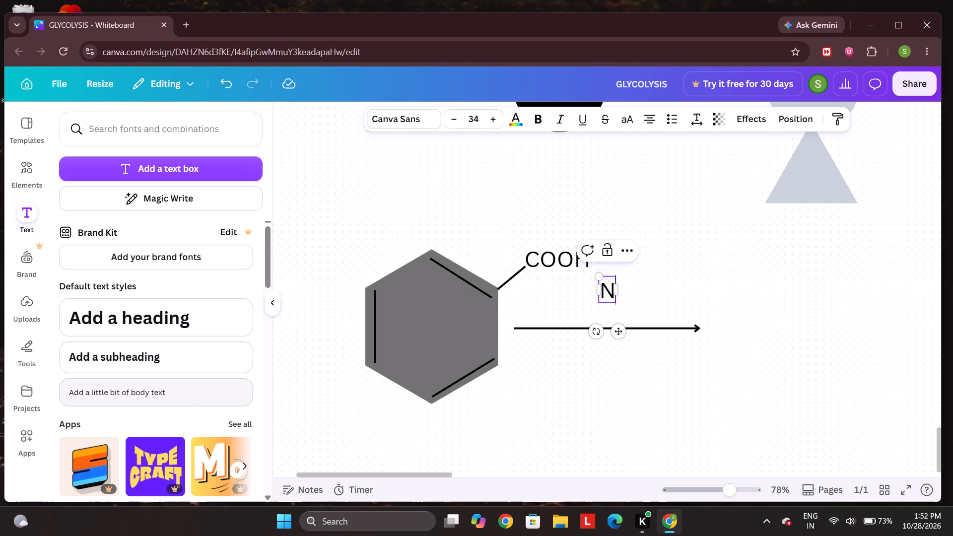
pyautogui.hotkey('shift', 'a')
pyautogui.write('OH')
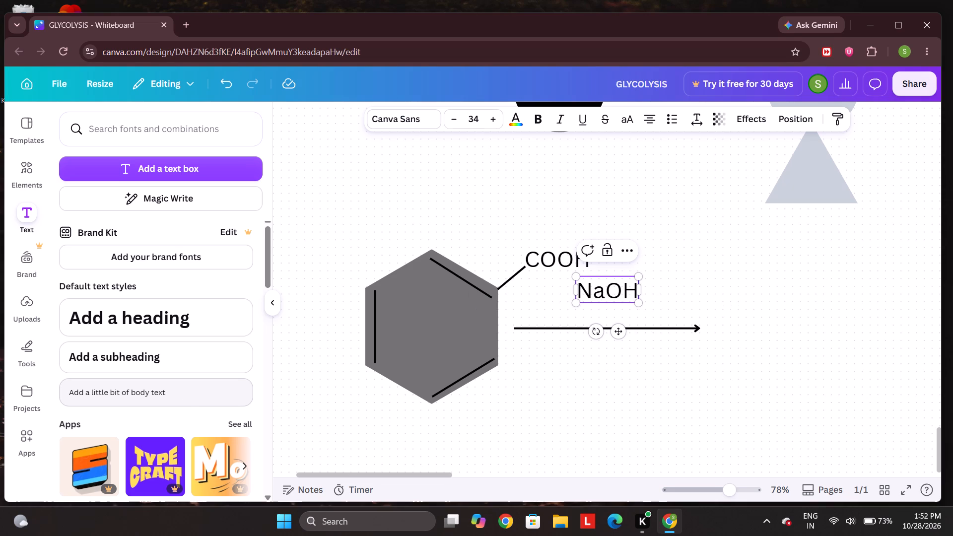
pyautogui.press('=')
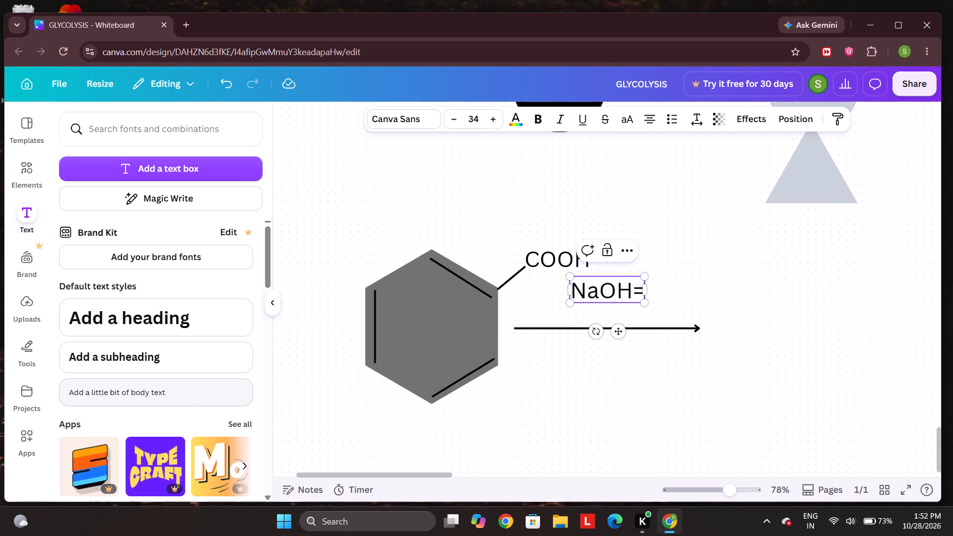
pyautogui.press('BackSpace')
pyautogui.hotkey('shift', '+')
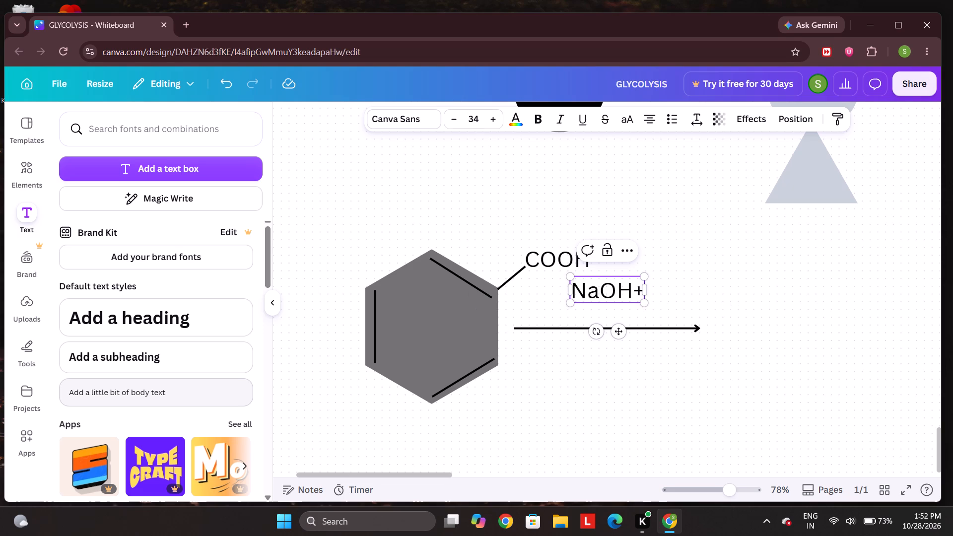
pyautogui.press('c')
pyautogui.hotkey('shift', 'a')
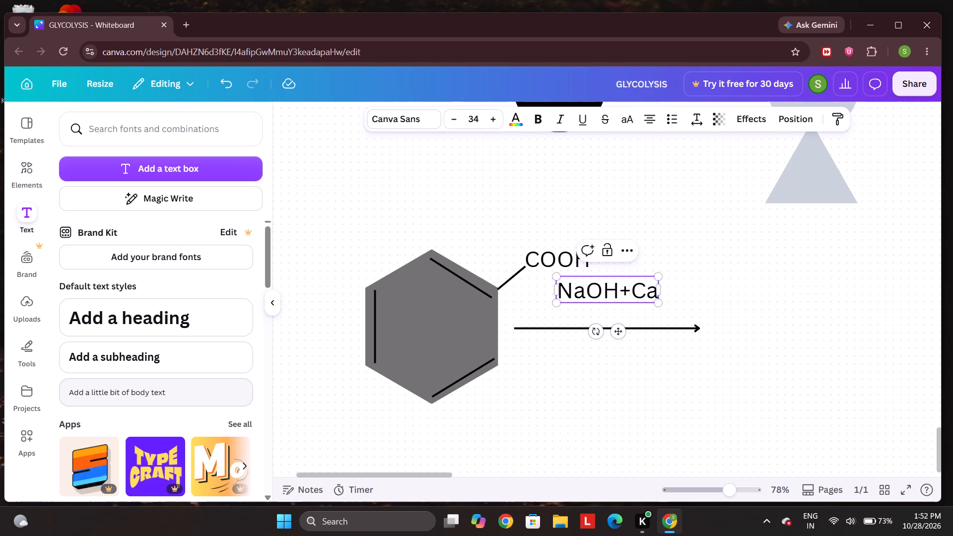
pyautogui.press('o')
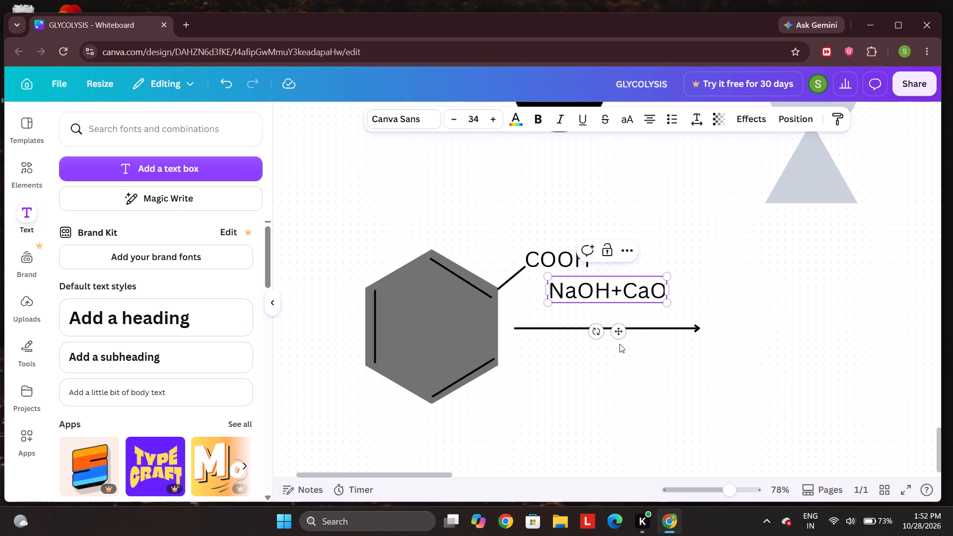
pyautogui.moveTo(618, 330); pyautogui.dragTo(622, 352)
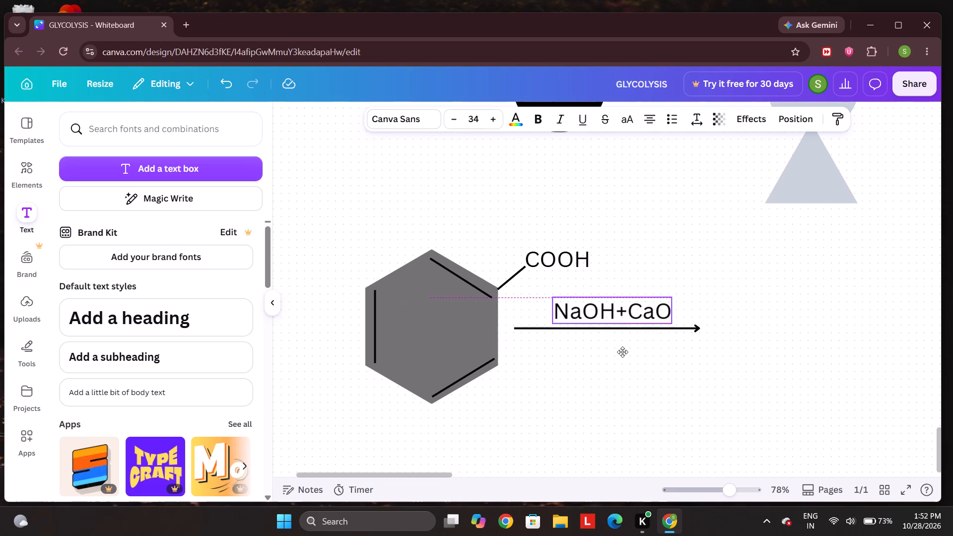
pyautogui.moveTo(622, 352); pyautogui.dragTo(623, 354)
pyautogui.hscroll(-2, 747, 326)
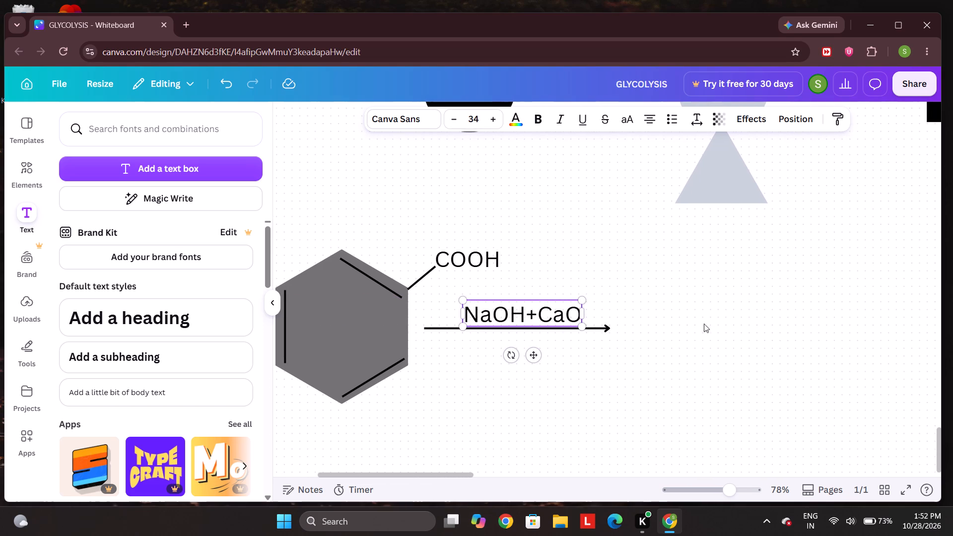
pyautogui.hscroll(1, 388, 318)
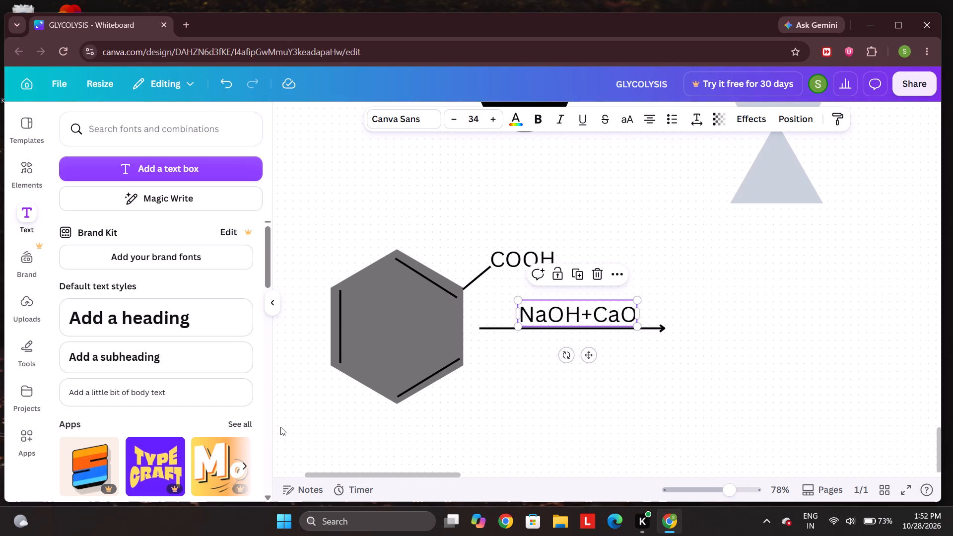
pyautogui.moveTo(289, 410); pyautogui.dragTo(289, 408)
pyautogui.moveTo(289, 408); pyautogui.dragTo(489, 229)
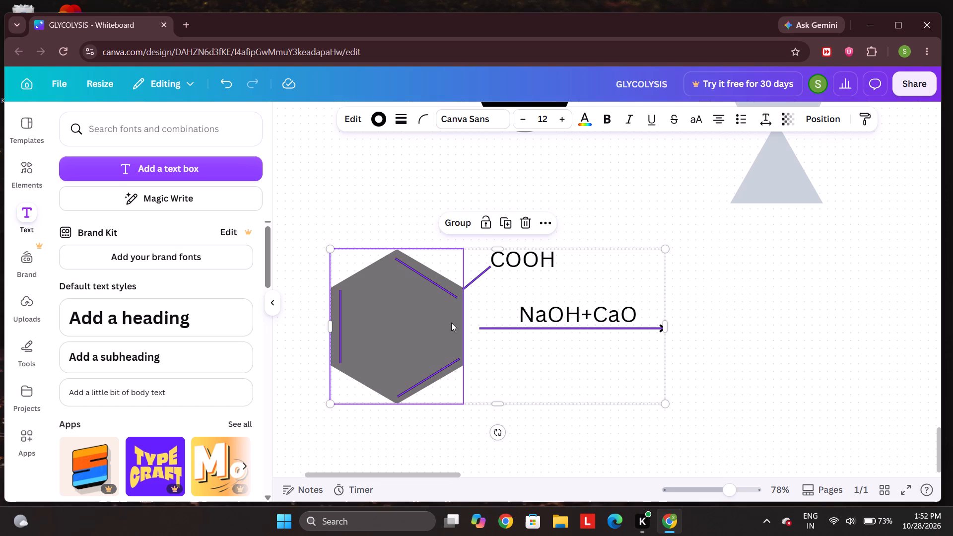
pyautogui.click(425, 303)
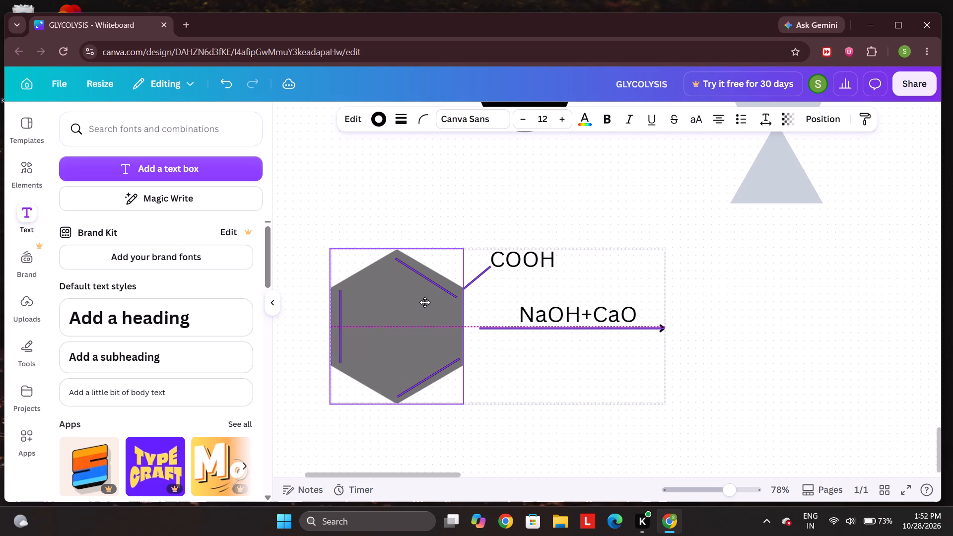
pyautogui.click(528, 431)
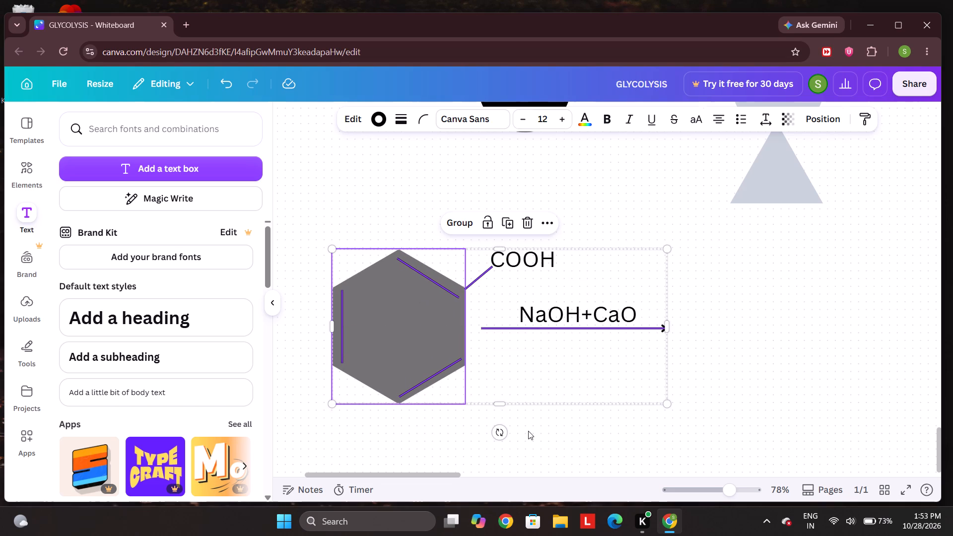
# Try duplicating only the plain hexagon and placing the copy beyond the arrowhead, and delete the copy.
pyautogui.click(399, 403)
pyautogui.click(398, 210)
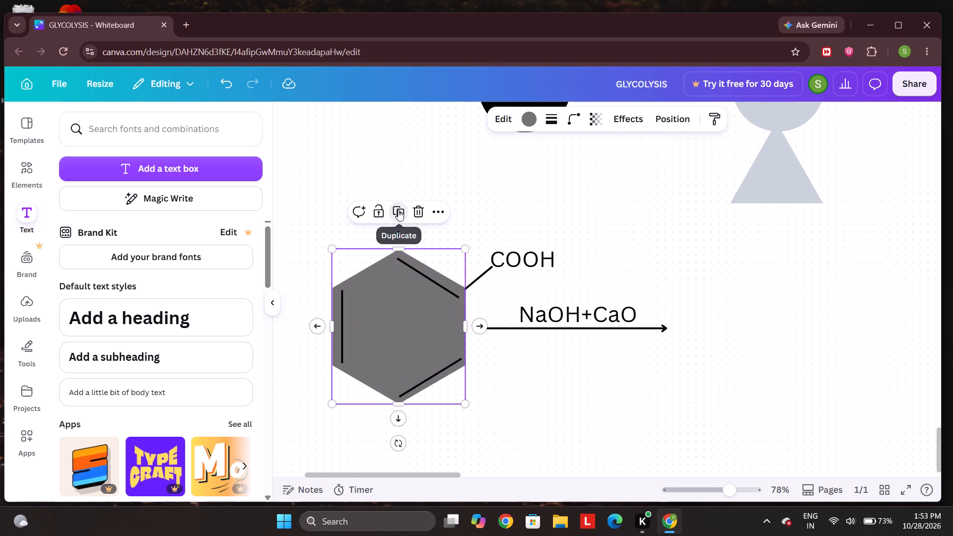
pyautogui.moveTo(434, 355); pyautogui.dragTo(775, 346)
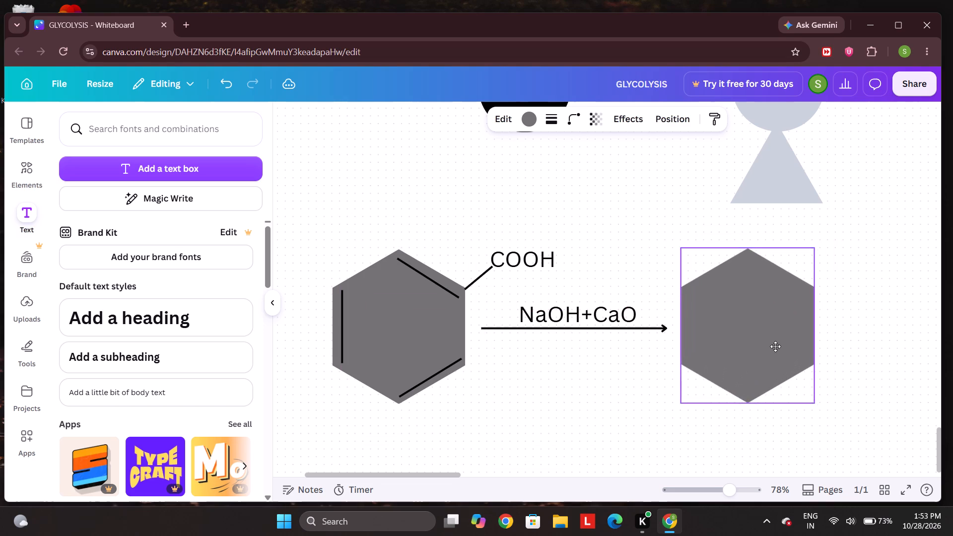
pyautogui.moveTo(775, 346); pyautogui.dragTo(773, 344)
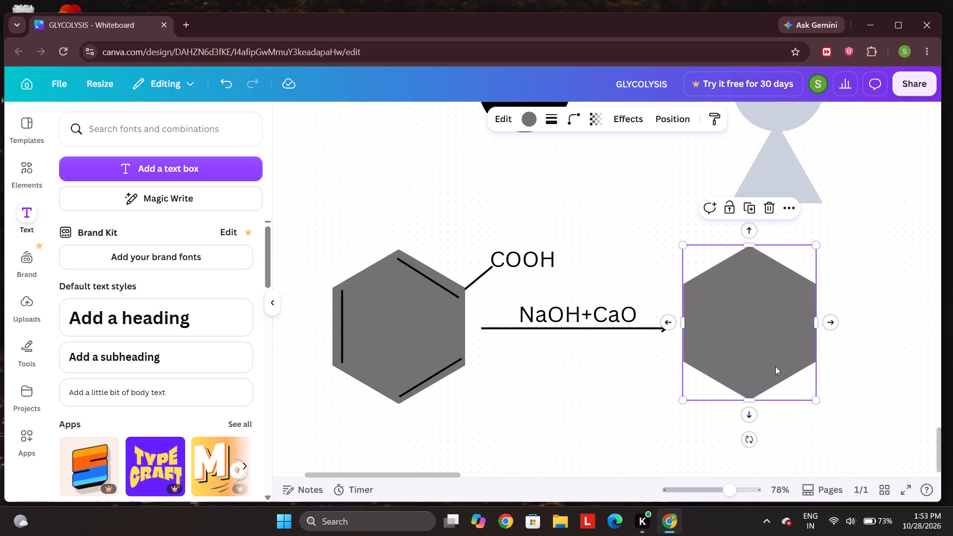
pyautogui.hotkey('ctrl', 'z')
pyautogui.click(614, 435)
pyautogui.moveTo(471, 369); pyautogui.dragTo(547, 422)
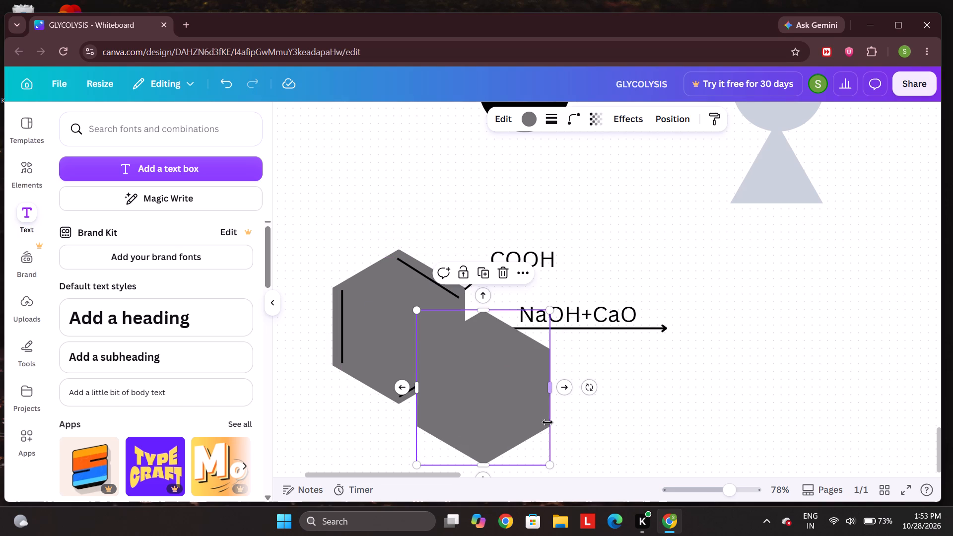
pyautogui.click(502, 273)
# Duplicate the hexagon together with its three inner bond lines and place the copy just beyond the arrowhead, level with the original.
pyautogui.moveTo(525, 413); pyautogui.dragTo(370, 318)
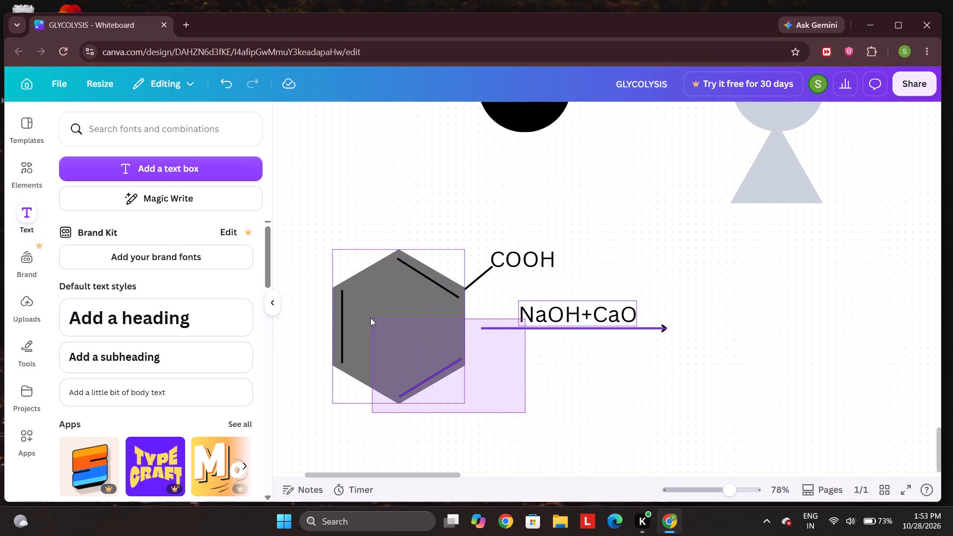
pyautogui.moveTo(370, 318); pyautogui.dragTo(432, 390)
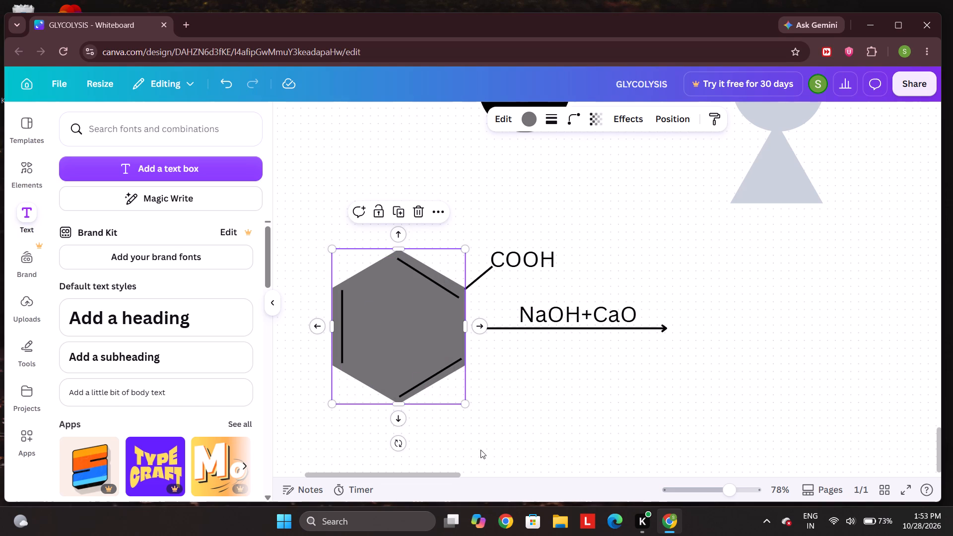
pyautogui.click(310, 372)
pyautogui.moveTo(304, 367); pyautogui.dragTo(354, 316)
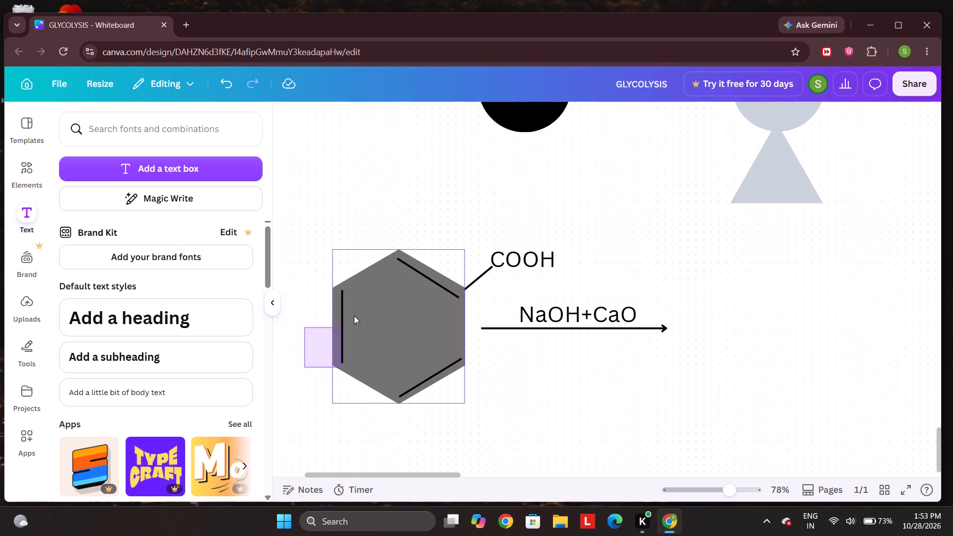
pyautogui.moveTo(354, 316); pyautogui.dragTo(473, 342)
pyautogui.click(516, 367)
pyautogui.moveTo(449, 446); pyautogui.dragTo(347, 263)
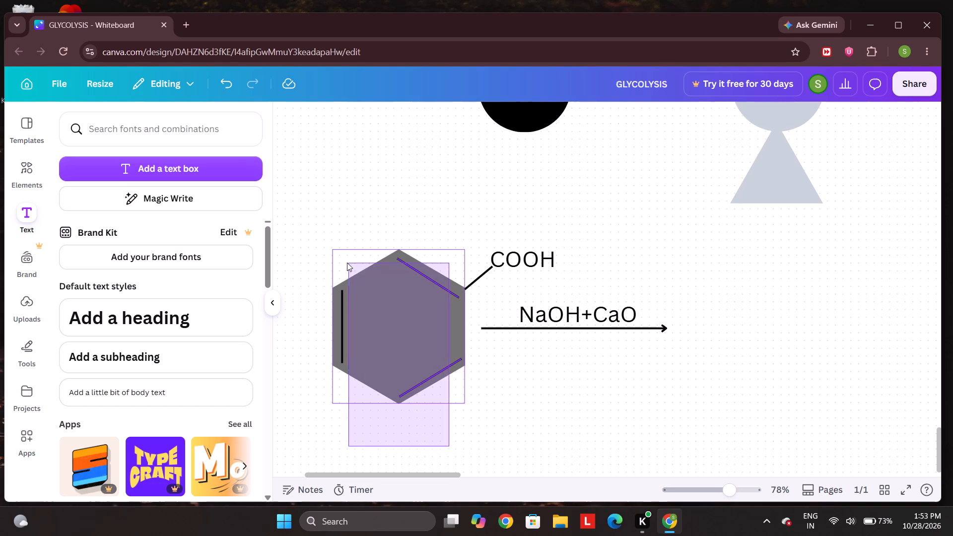
pyautogui.moveTo(347, 263); pyautogui.dragTo(339, 261)
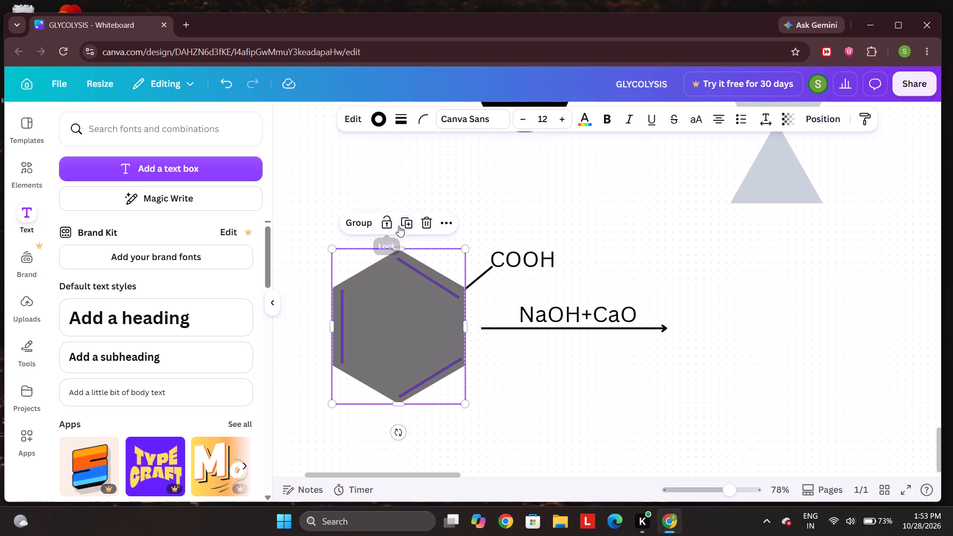
pyautogui.click(399, 226)
pyautogui.click(452, 371)
pyautogui.click(449, 368)
pyautogui.moveTo(434, 349); pyautogui.dragTo(627, 403)
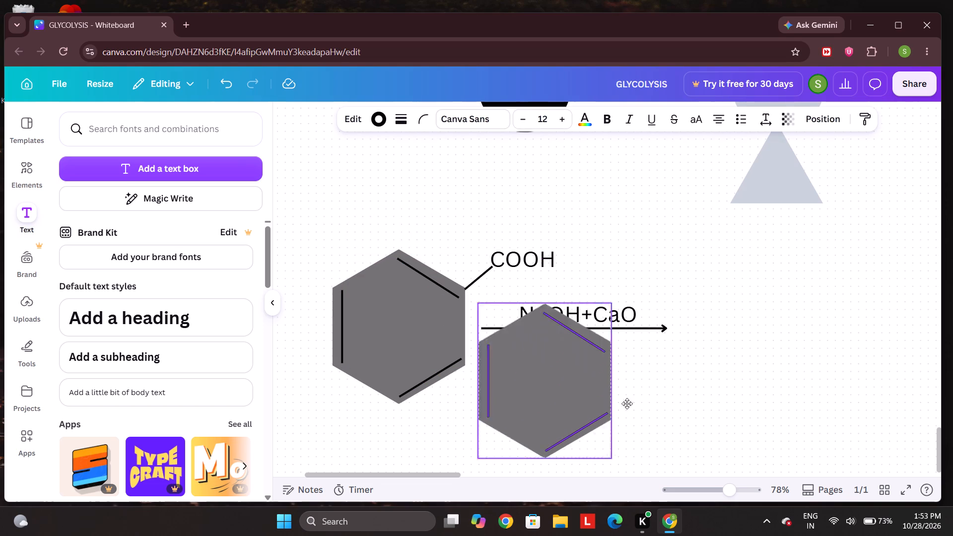
pyautogui.moveTo(627, 403); pyautogui.dragTo(771, 333)
pyautogui.click(613, 418)
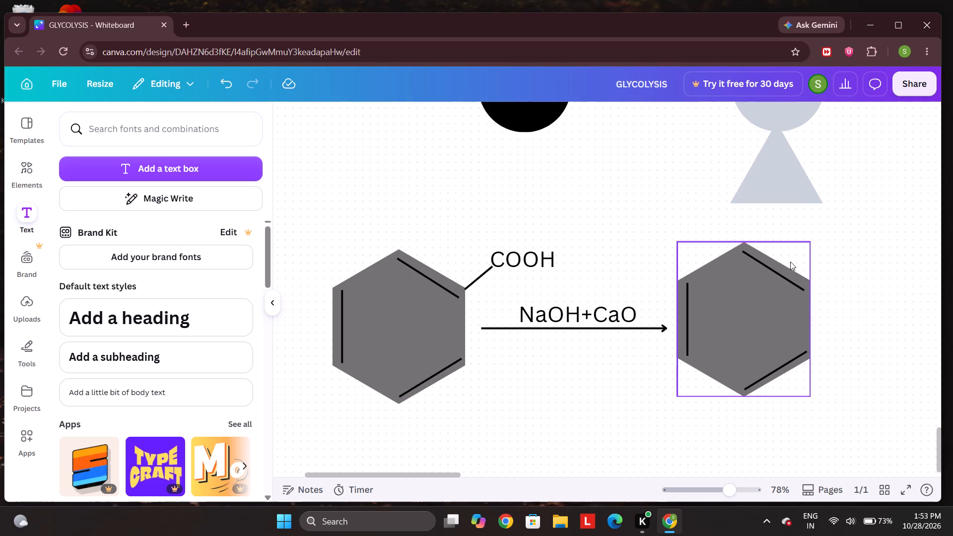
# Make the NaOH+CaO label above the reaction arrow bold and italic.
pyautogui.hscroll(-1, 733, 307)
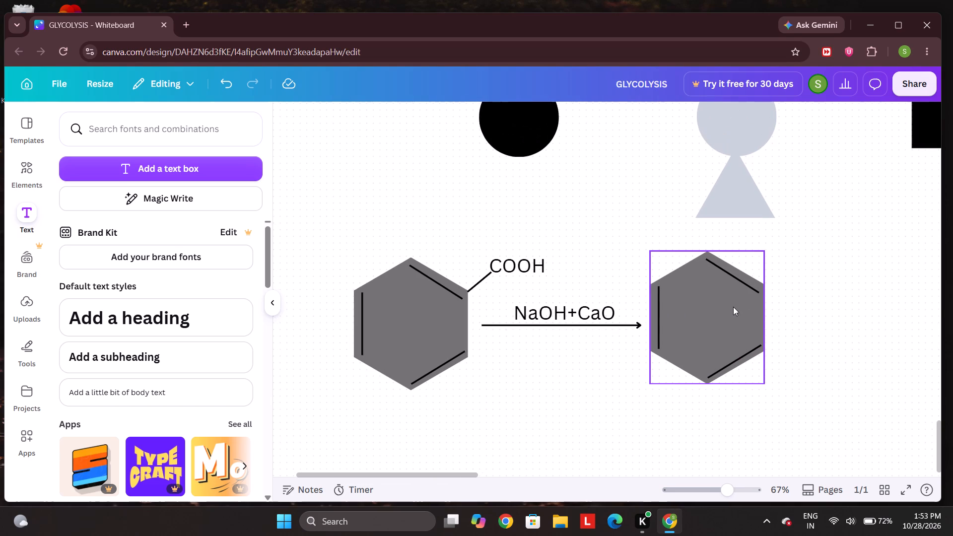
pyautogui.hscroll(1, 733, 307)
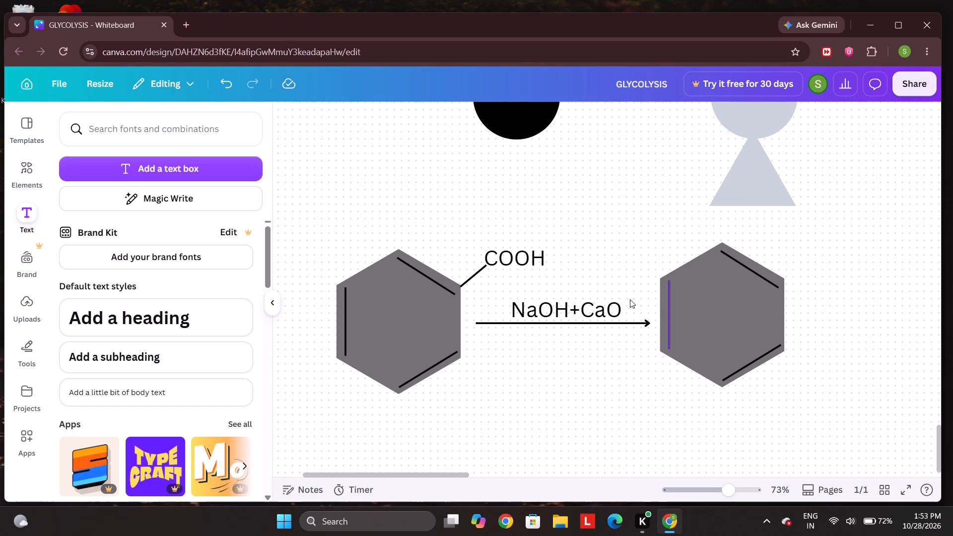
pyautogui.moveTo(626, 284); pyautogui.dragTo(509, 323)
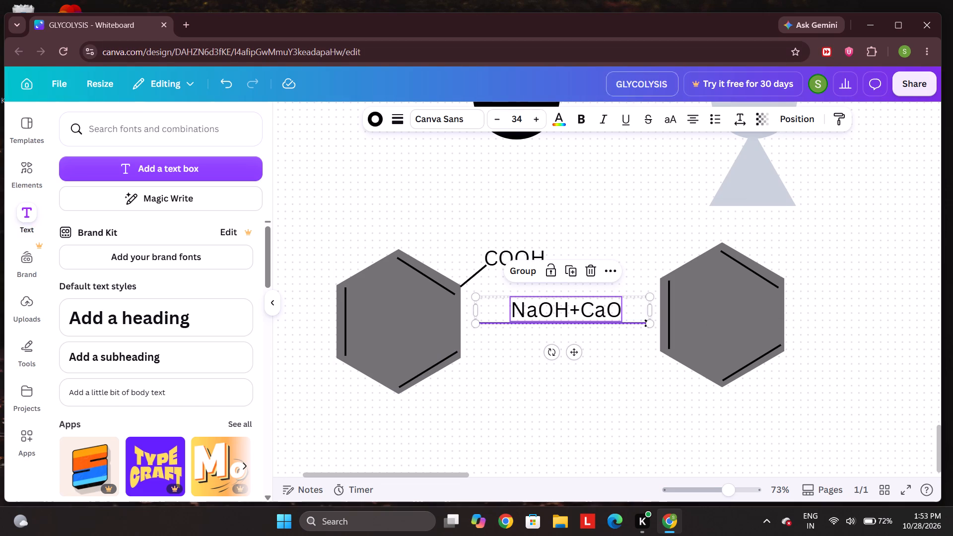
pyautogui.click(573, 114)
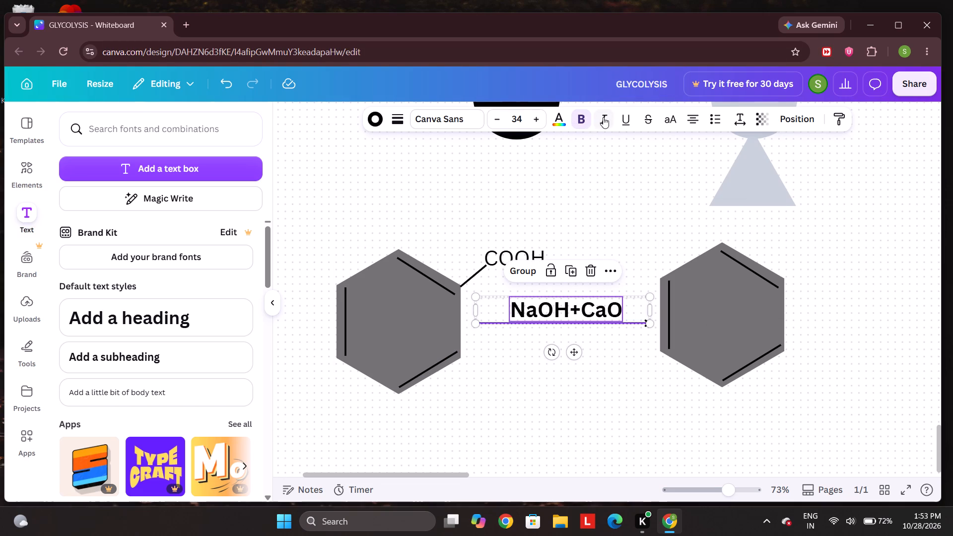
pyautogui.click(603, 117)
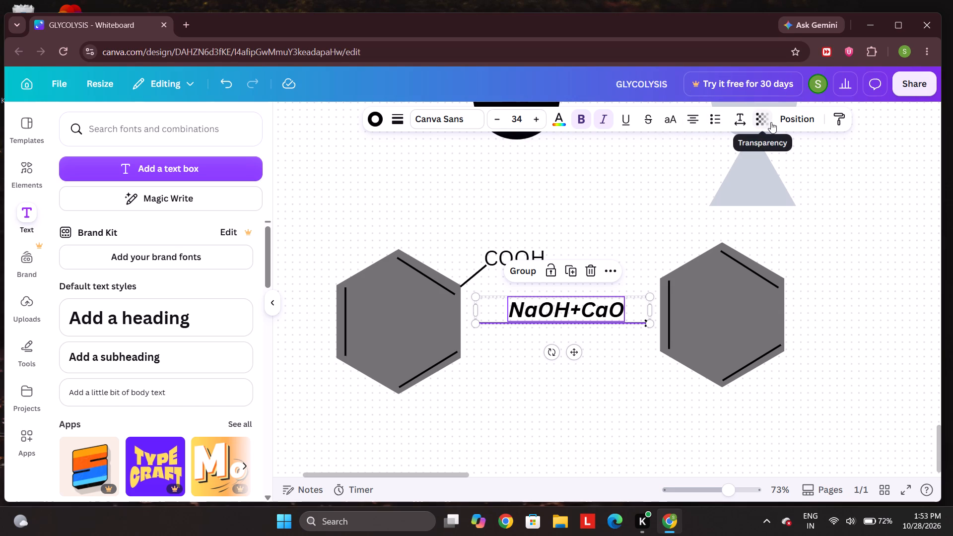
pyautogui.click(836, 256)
# Try the Neon text effect on the NaOH+CaO label, and apply the Bubble effect instead.
pyautogui.click(593, 306)
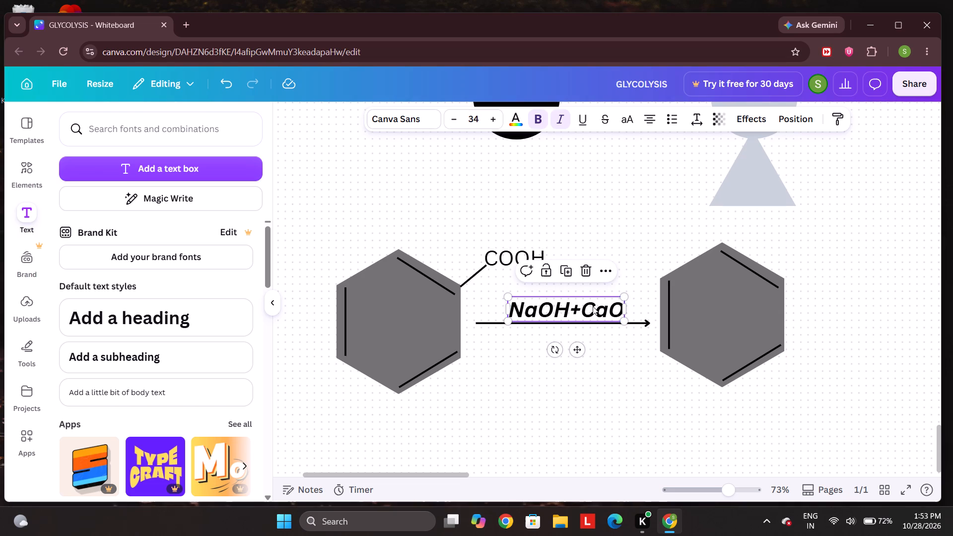
pyautogui.click(738, 117)
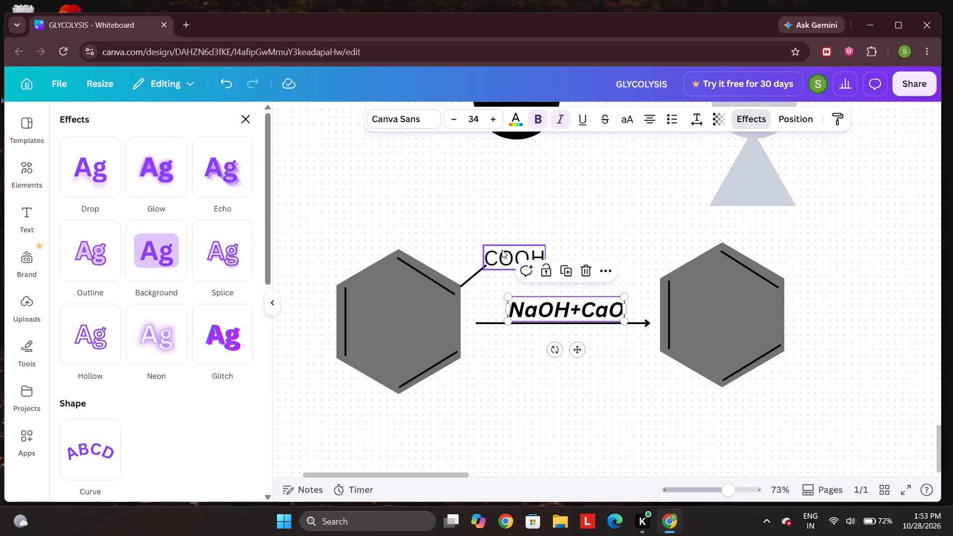
pyautogui.click(143, 343)
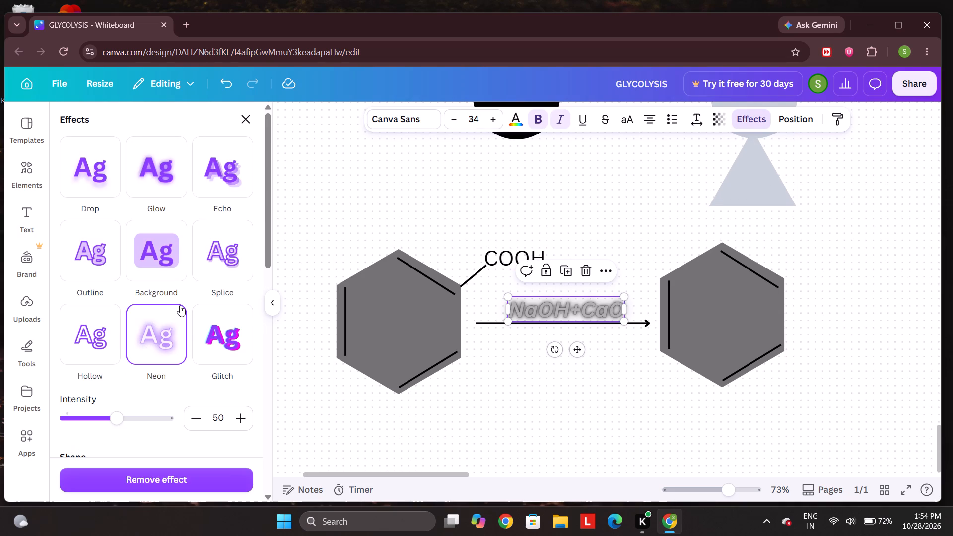
pyautogui.scroll(-2, 182, 356)
pyautogui.scroll(-2, 127, 412)
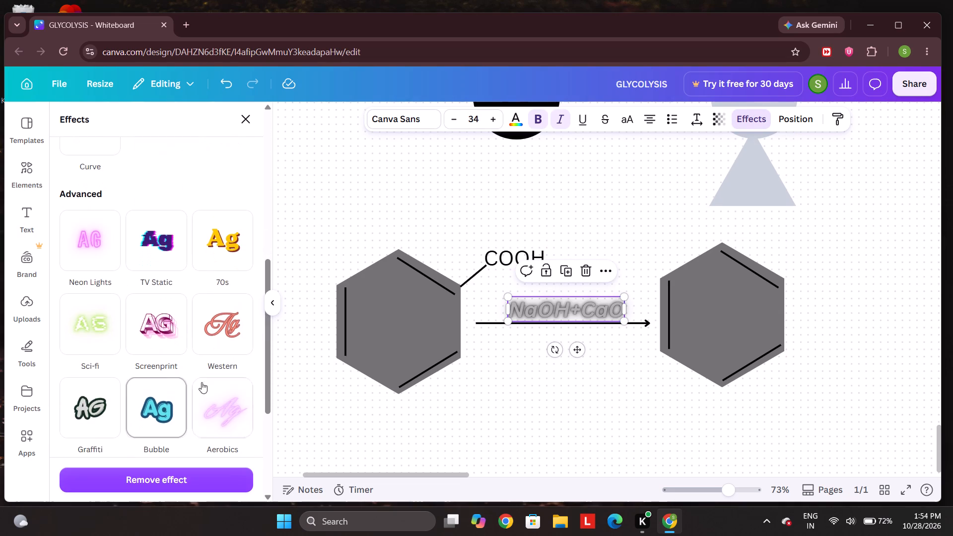
pyautogui.click(165, 403)
pyautogui.scroll(-3, 165, 403)
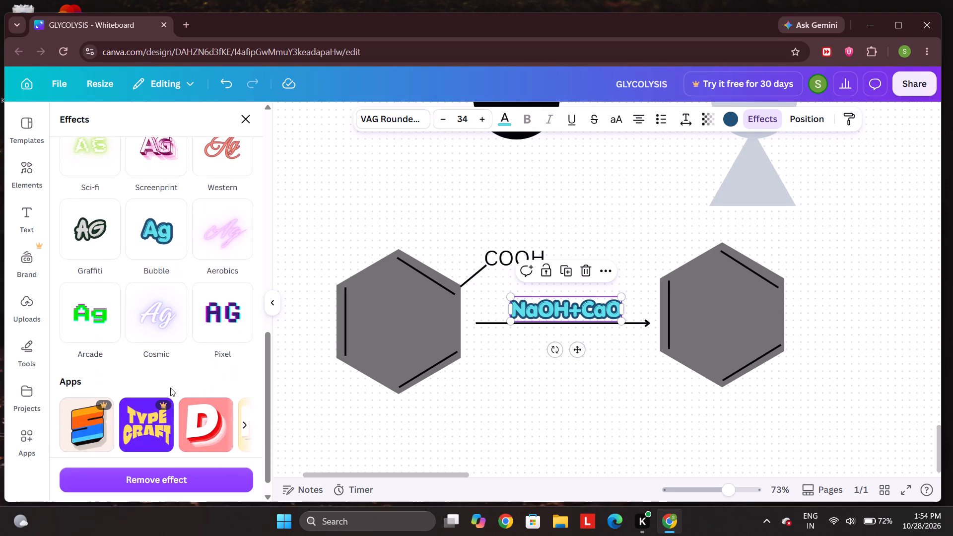
pyautogui.scroll(-1, 160, 347)
pyautogui.scroll(1, 176, 367)
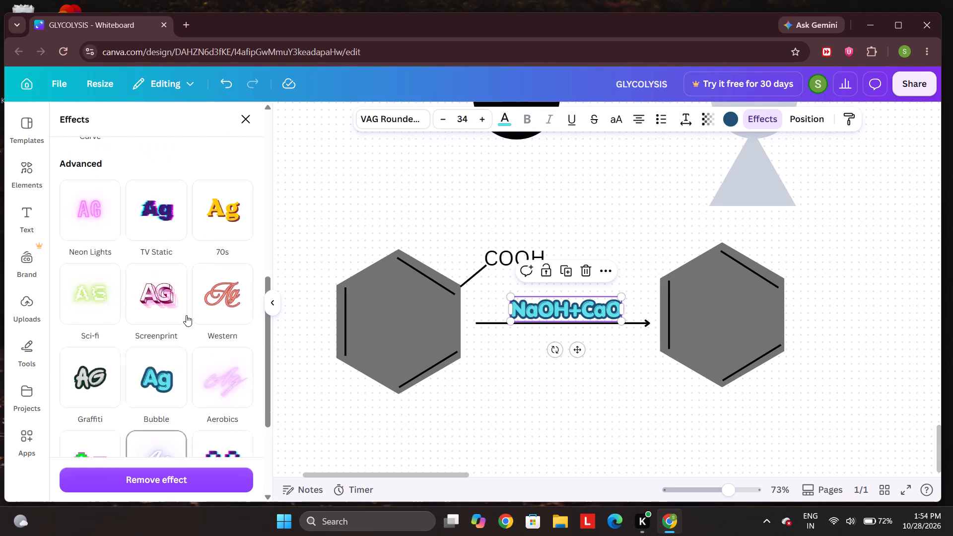
pyautogui.scroll(1, 186, 315)
# Set the NaOH+CaO label's text colour to the default green gradient.
pyautogui.click(503, 120)
pyautogui.scroll(-2, 145, 420)
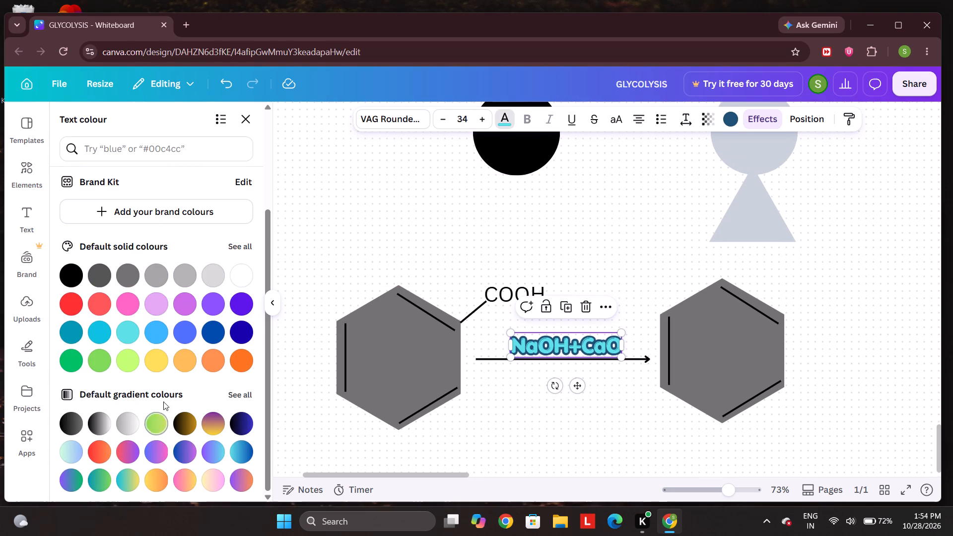
pyautogui.click(156, 417)
pyautogui.scroll(-1, 156, 417)
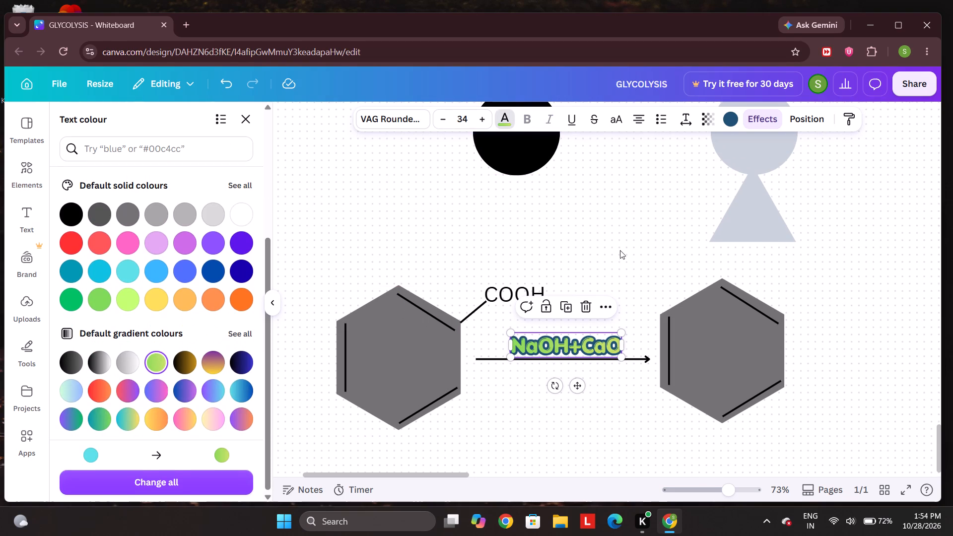
pyautogui.click(620, 250)
# Try the Malibu, Digital, Chroma, VHS and Aura effects on the hexagon at the arrow's end, and apply Retro.
pyautogui.click(737, 358)
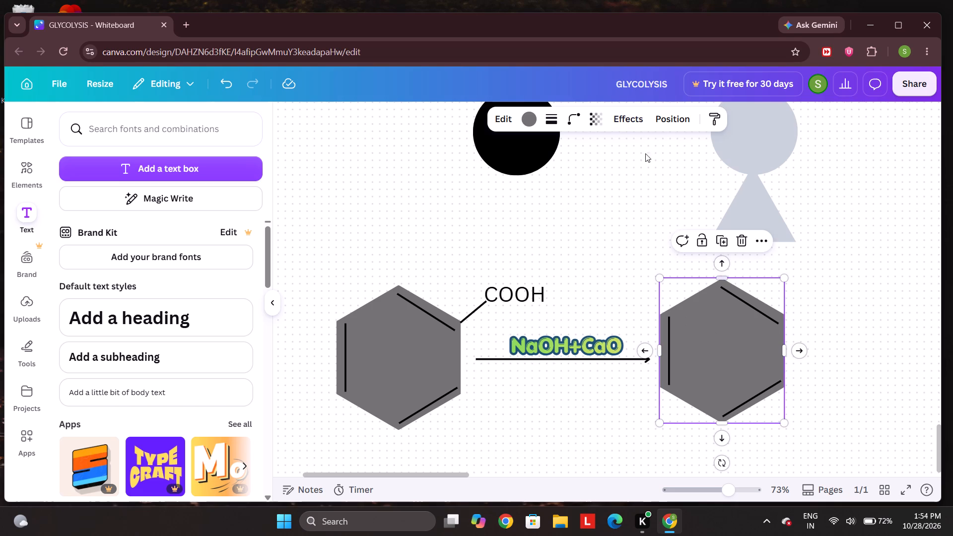
pyautogui.click(629, 118)
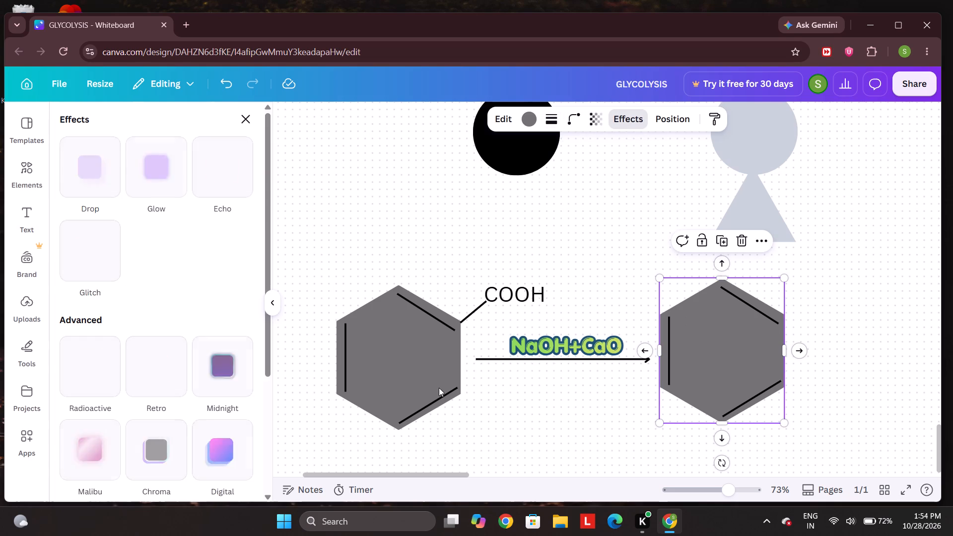
pyautogui.scroll(-3, 169, 423)
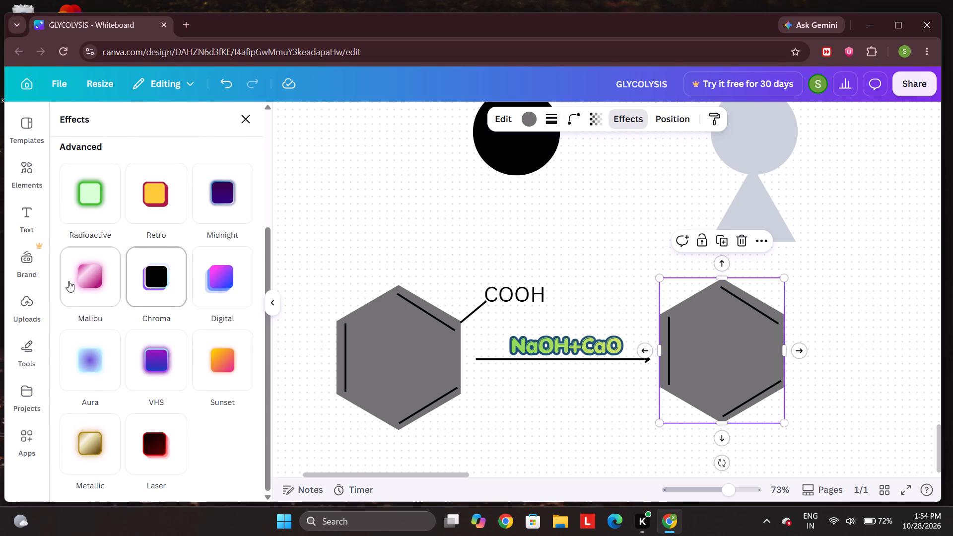
pyautogui.click(79, 275)
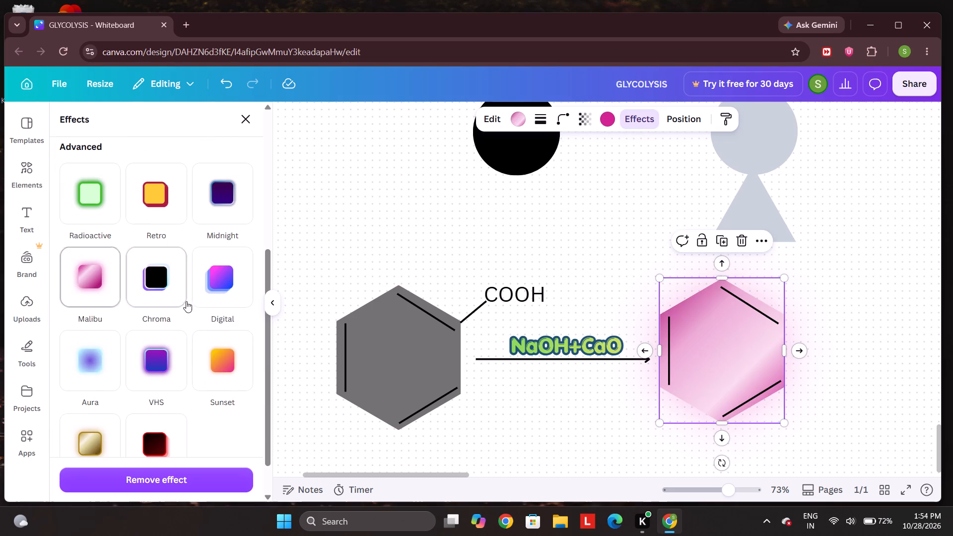
pyautogui.click(215, 277)
pyautogui.click(181, 277)
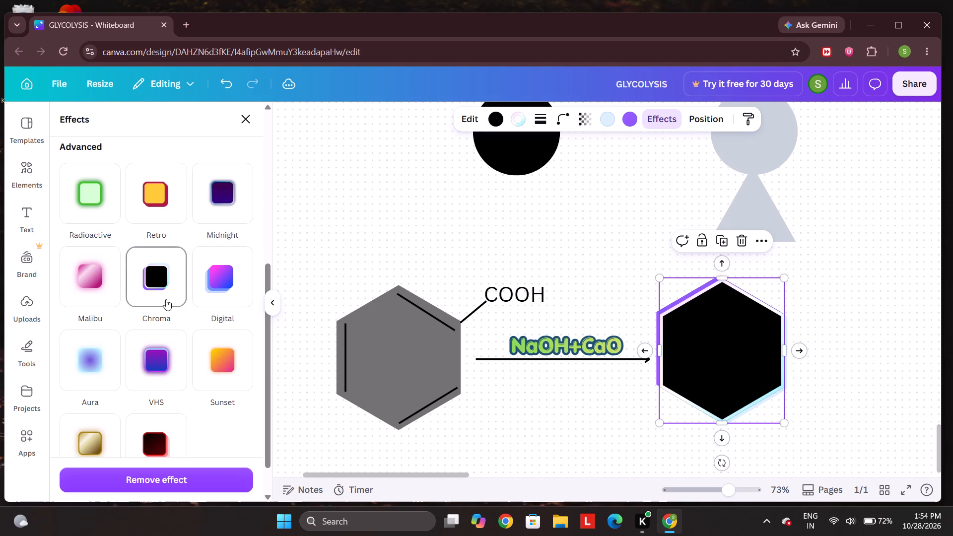
pyautogui.click(169, 342)
pyautogui.click(117, 352)
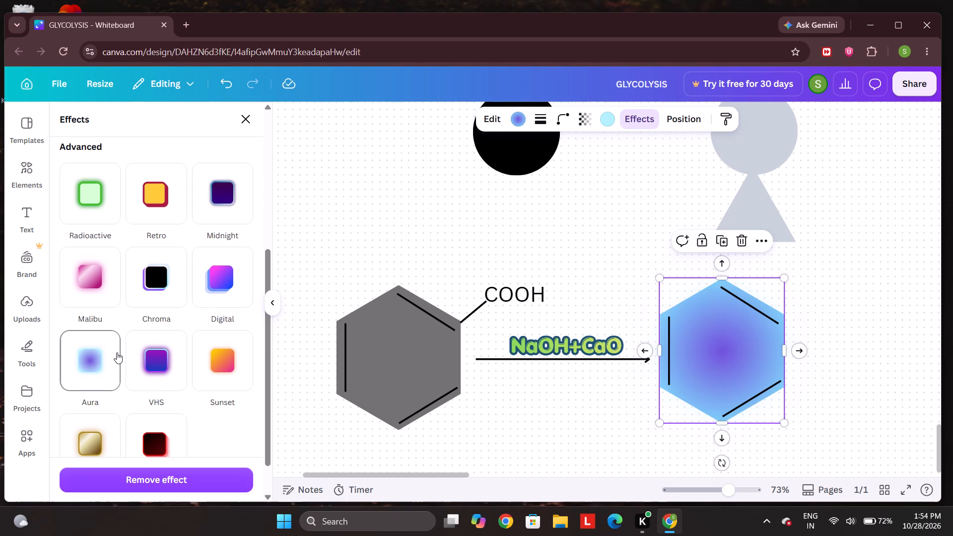
pyautogui.scroll(1, 117, 352)
pyautogui.click(174, 211)
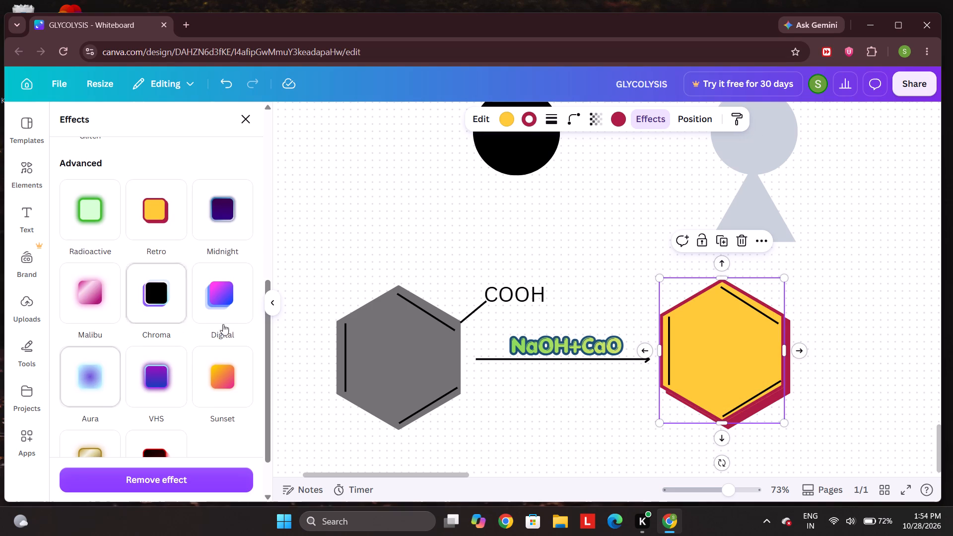
# Try the Radioactive, Midnight, Laser, Metallic and Retro effects on the hexagon at the arrow's end, and apply Aura instead.
pyautogui.click(102, 206)
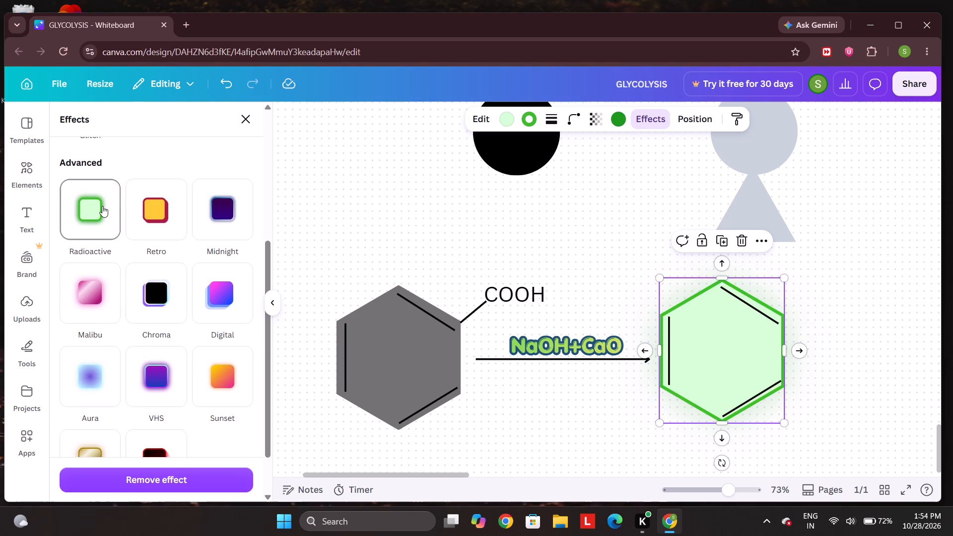
pyautogui.click(218, 220)
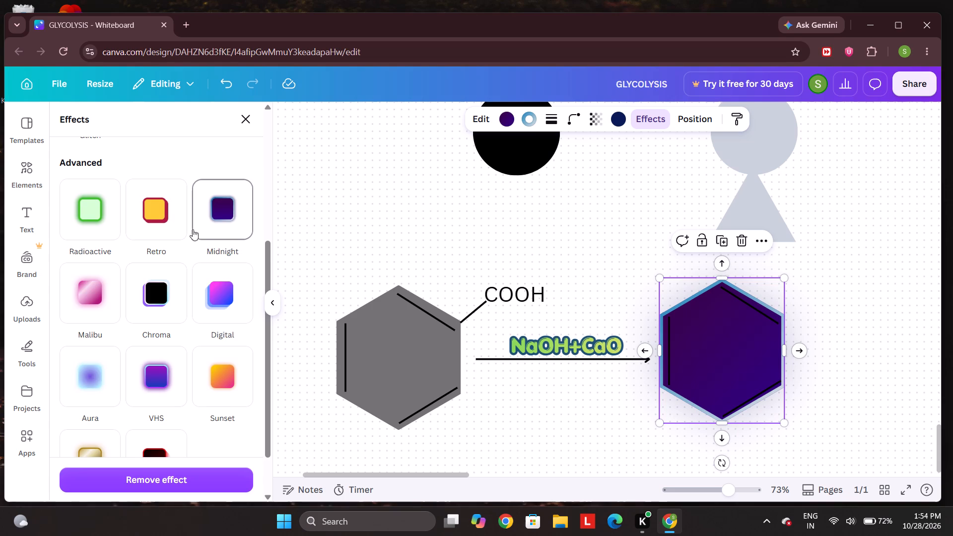
pyautogui.click(186, 291)
pyautogui.scroll(-3, 228, 338)
pyautogui.click(162, 391)
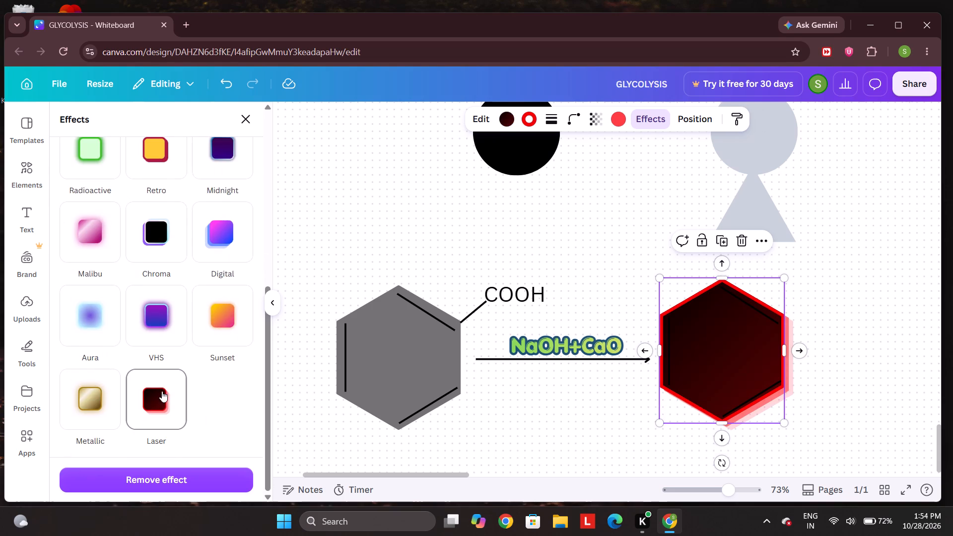
pyautogui.click(92, 415)
pyautogui.scroll(1, 93, 405)
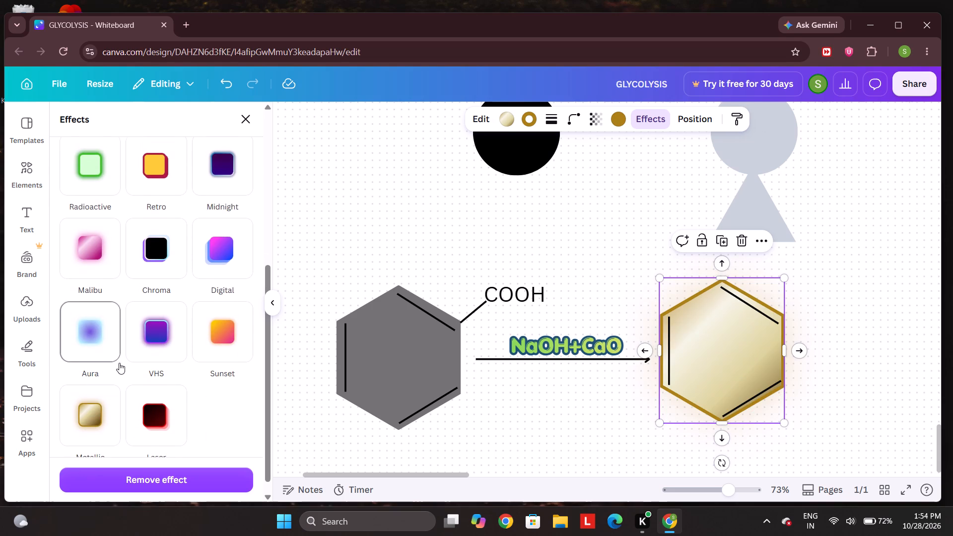
pyautogui.click(110, 336)
pyautogui.scroll(1, 110, 336)
pyautogui.click(148, 209)
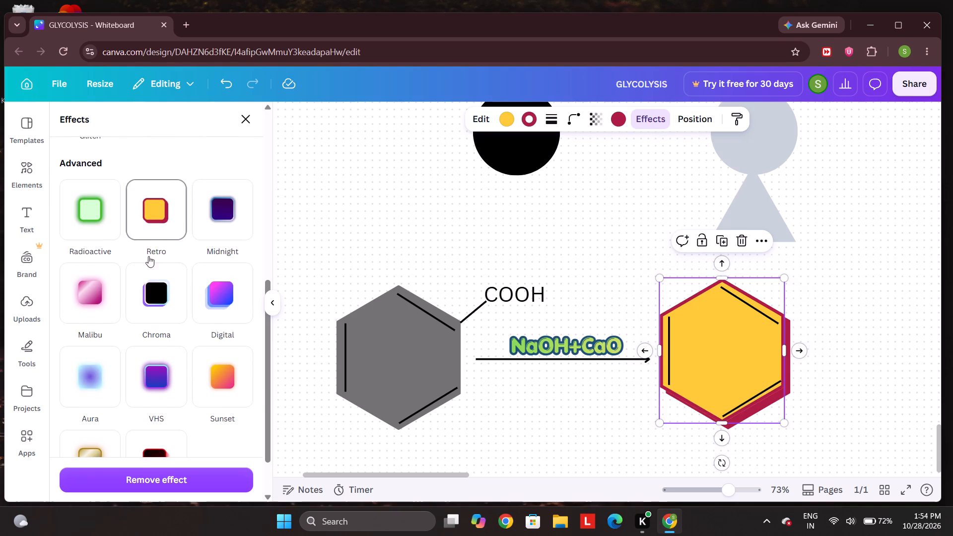
pyautogui.scroll(-1, 673, 376)
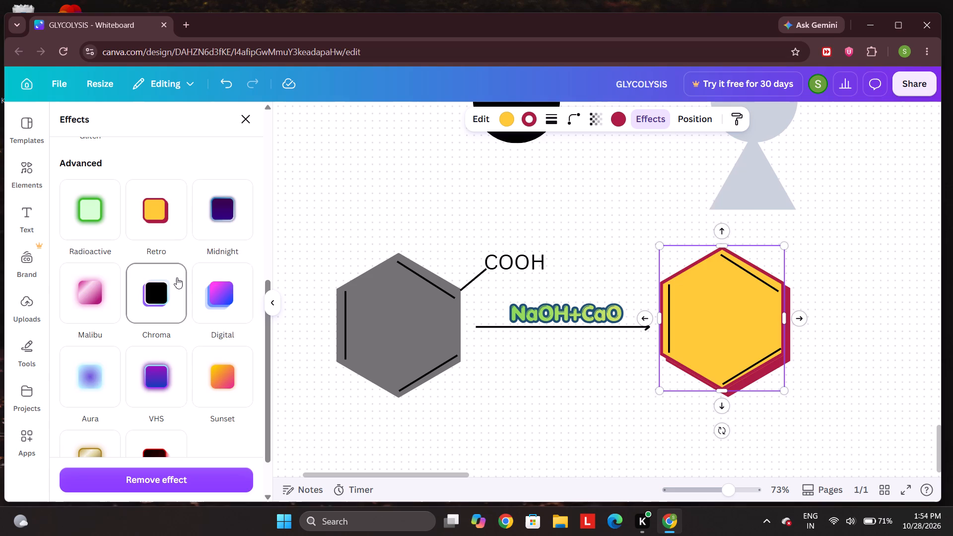
pyautogui.click(226, 284)
pyautogui.scroll(-1, 153, 355)
pyautogui.click(97, 336)
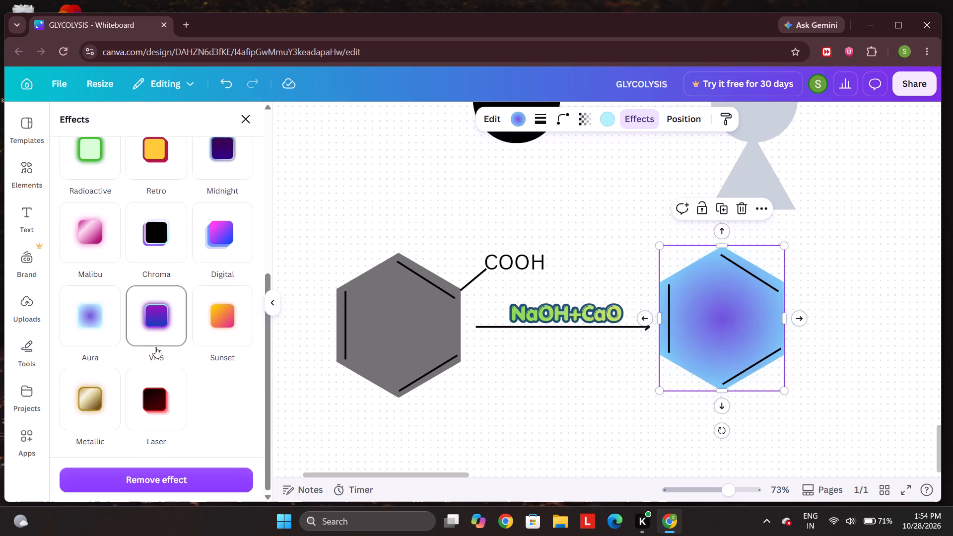
# Try the Glitch, Glow and Echo effects on the grey hexagon attached to COOH, and apply the Aura effect instead.
pyautogui.scroll(1, 155, 347)
pyautogui.click(403, 316)
pyautogui.scroll(1, 177, 276)
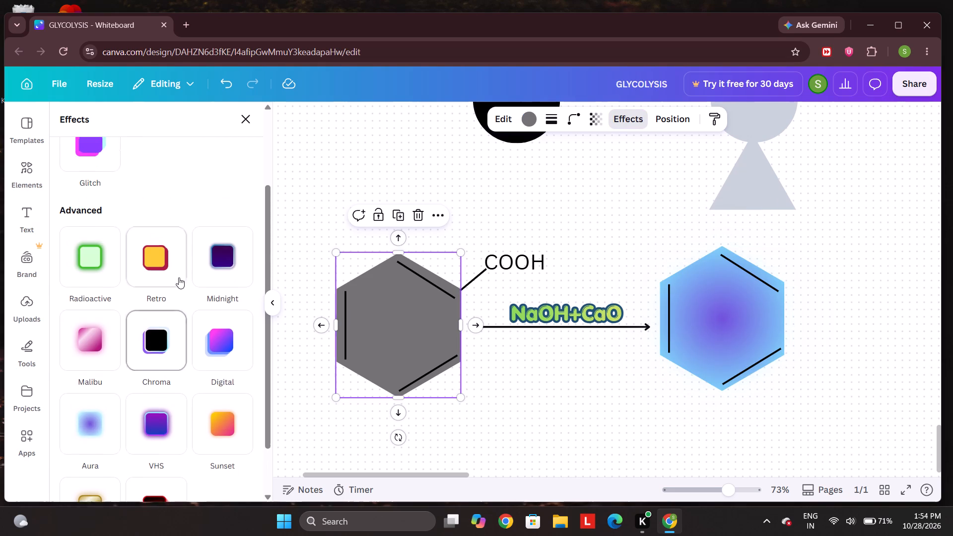
pyautogui.scroll(1, 179, 277)
pyautogui.click(93, 236)
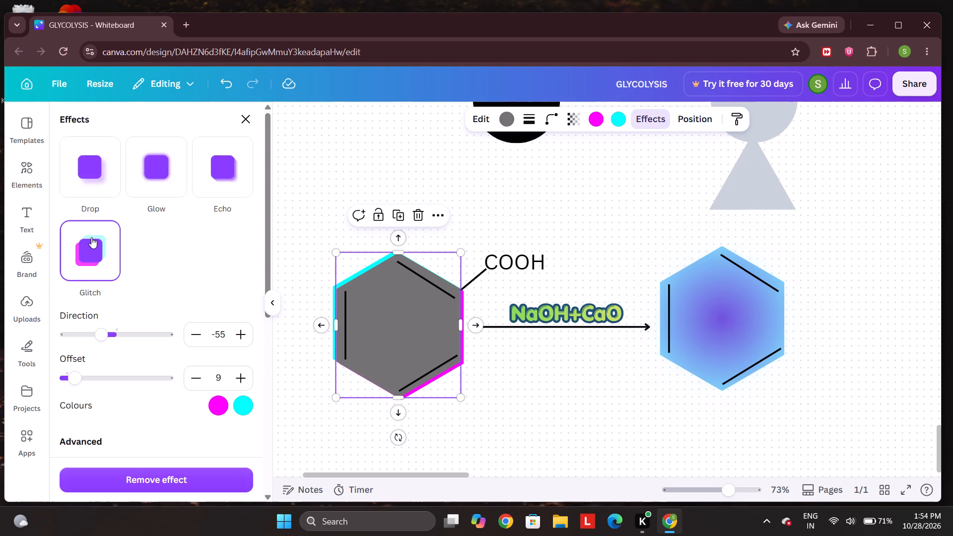
pyautogui.click(78, 186)
pyautogui.click(166, 153)
pyautogui.click(215, 167)
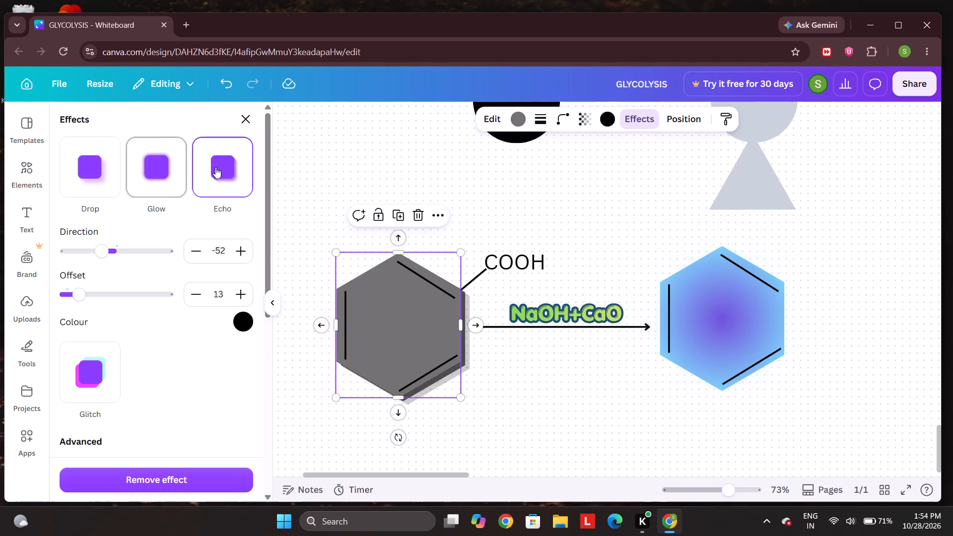
pyautogui.scroll(-1, 210, 176)
pyautogui.click(85, 325)
pyautogui.scroll(-1, 85, 325)
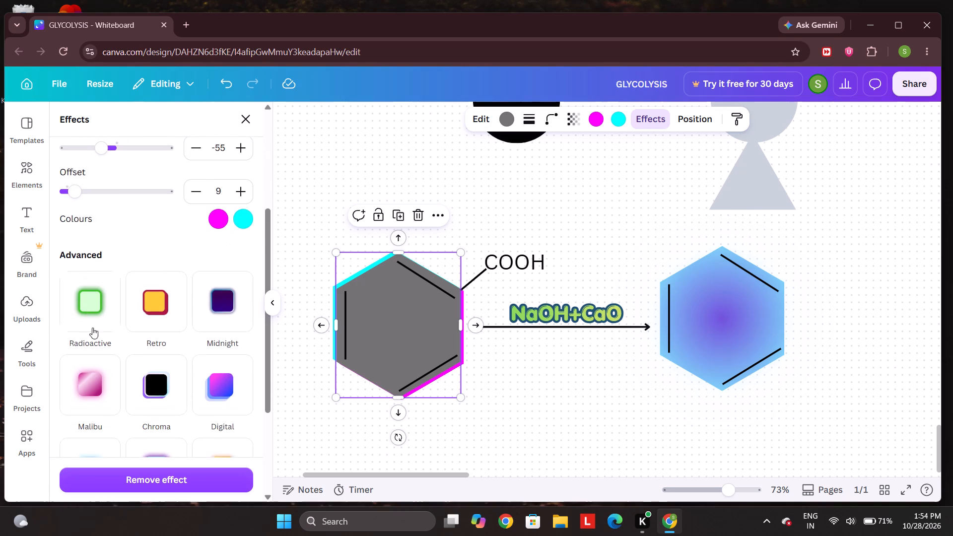
pyautogui.scroll(-3, 92, 328)
pyautogui.click(101, 325)
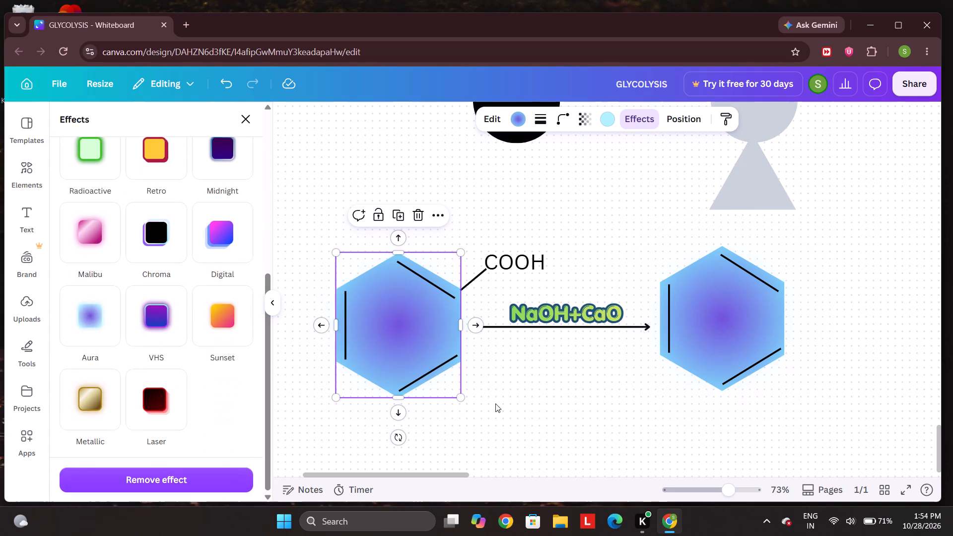
pyautogui.click(538, 388)
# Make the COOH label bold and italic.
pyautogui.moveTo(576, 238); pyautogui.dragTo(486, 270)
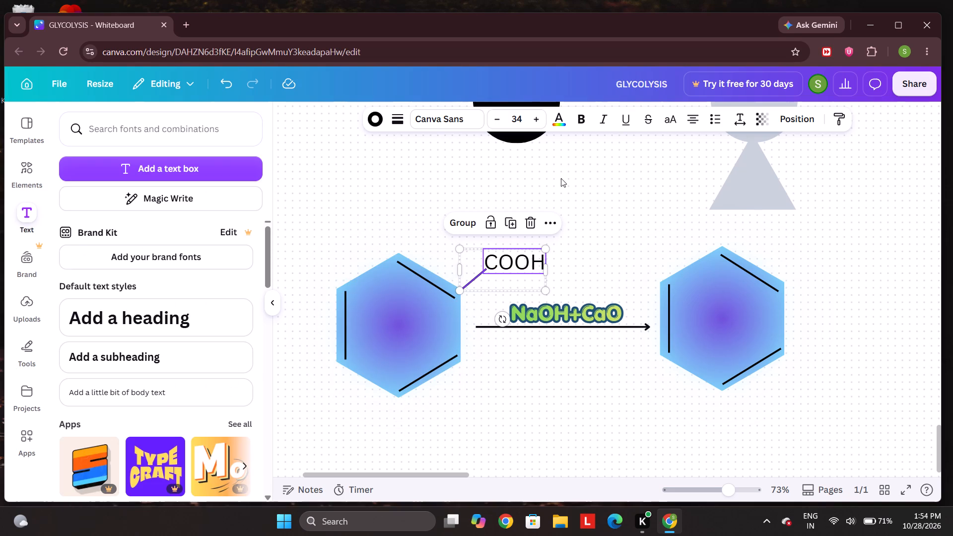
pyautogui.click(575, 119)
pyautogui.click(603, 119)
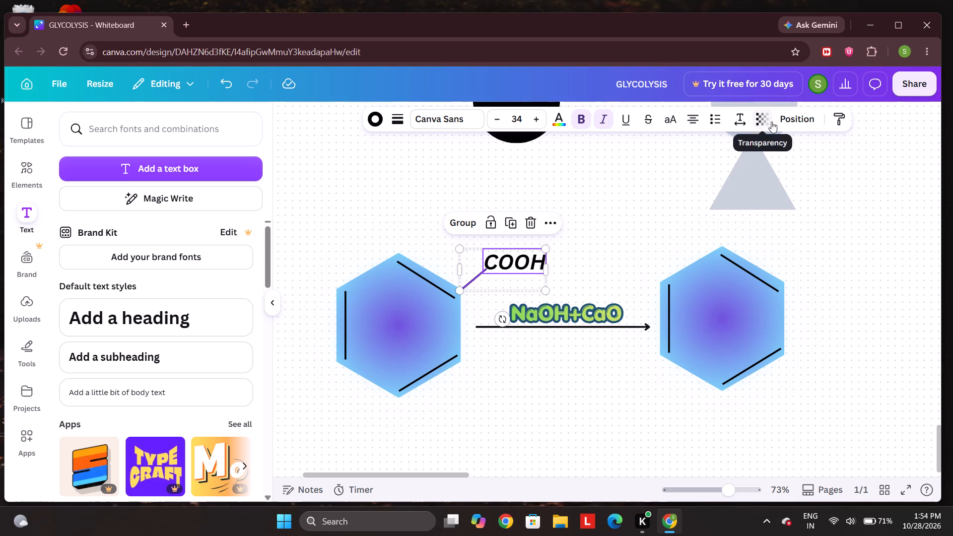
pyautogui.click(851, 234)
# Try the Background, Neon, Neon Lights and Aerobics text effects on the COOH label, and apply Bubble instead.
pyautogui.click(491, 262)
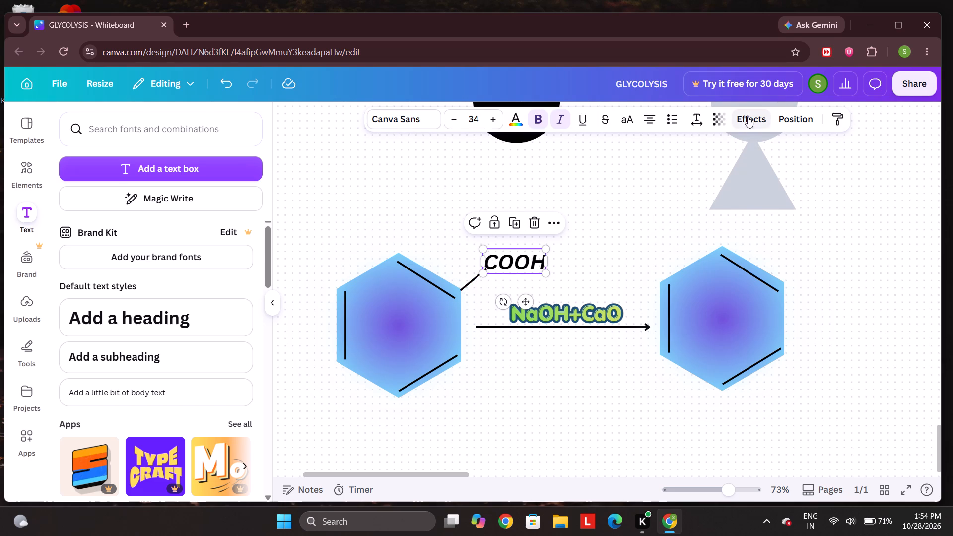
pyautogui.click(748, 117)
pyautogui.click(170, 241)
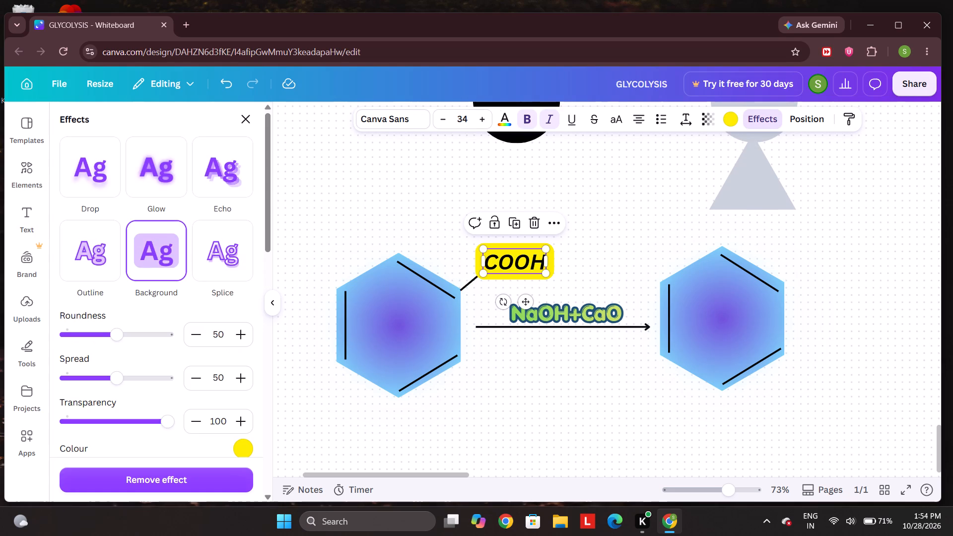
pyautogui.hotkey('ctrl', 'z')
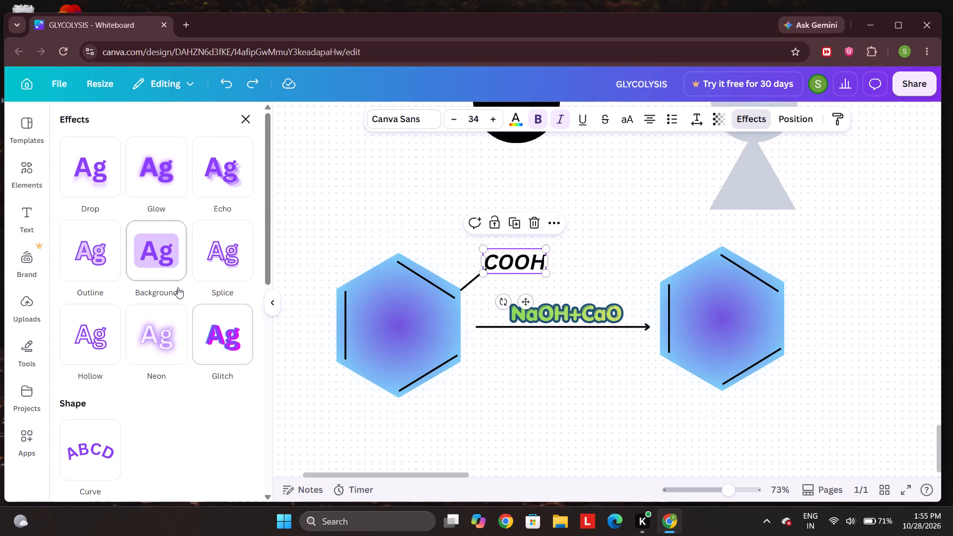
pyautogui.click(161, 319)
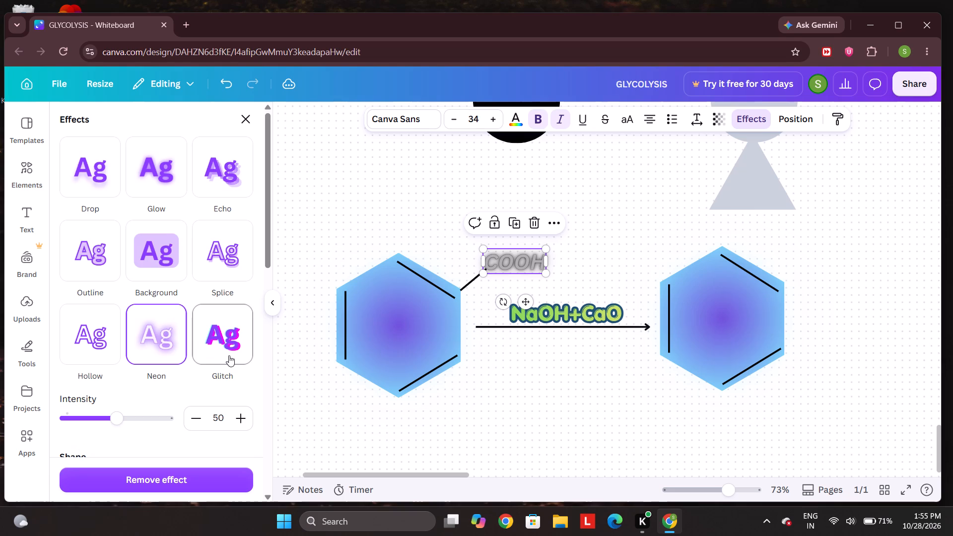
pyautogui.scroll(-3, 229, 355)
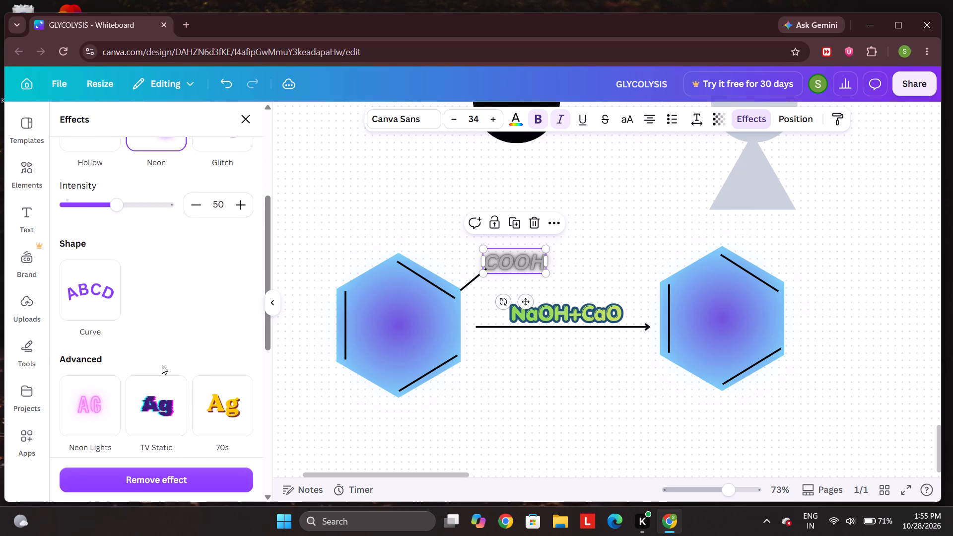
pyautogui.scroll(-1, 155, 399)
pyautogui.click(79, 330)
pyautogui.click(172, 332)
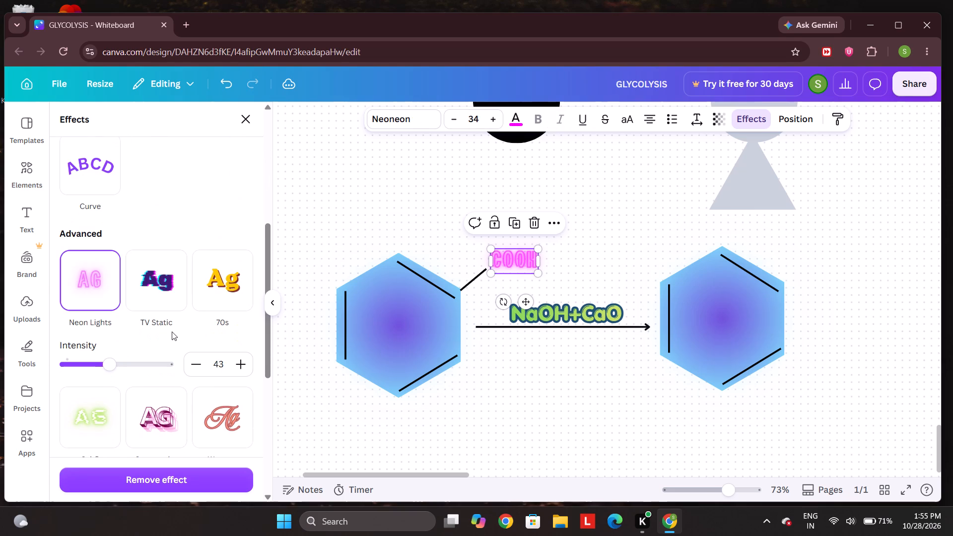
pyautogui.click(182, 279)
pyautogui.scroll(-1, 173, 286)
pyautogui.click(151, 355)
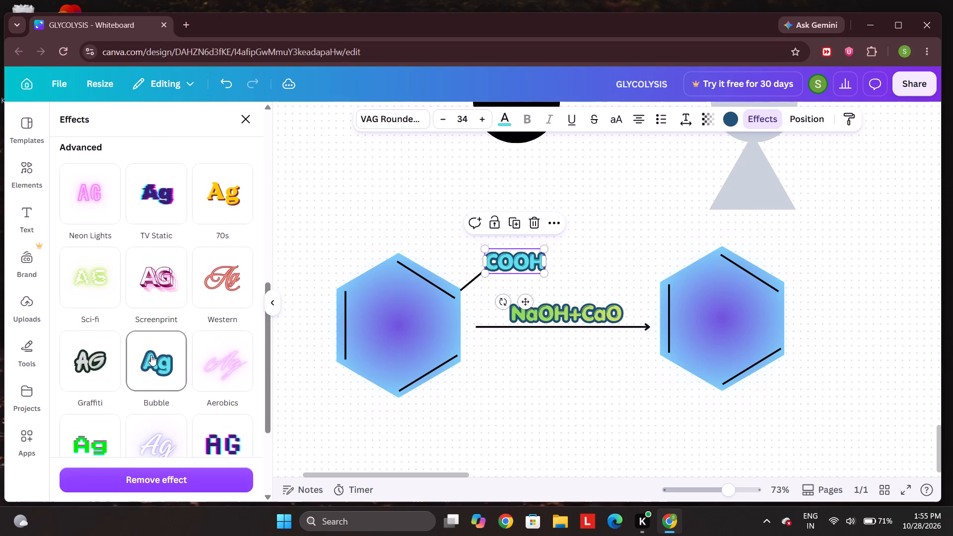
pyautogui.click(218, 363)
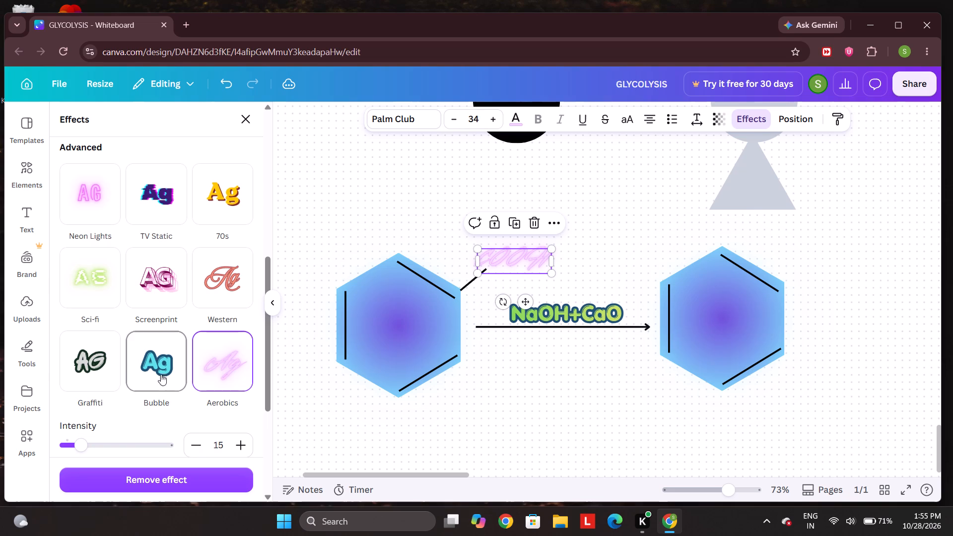
pyautogui.click(106, 365)
pyautogui.click(175, 356)
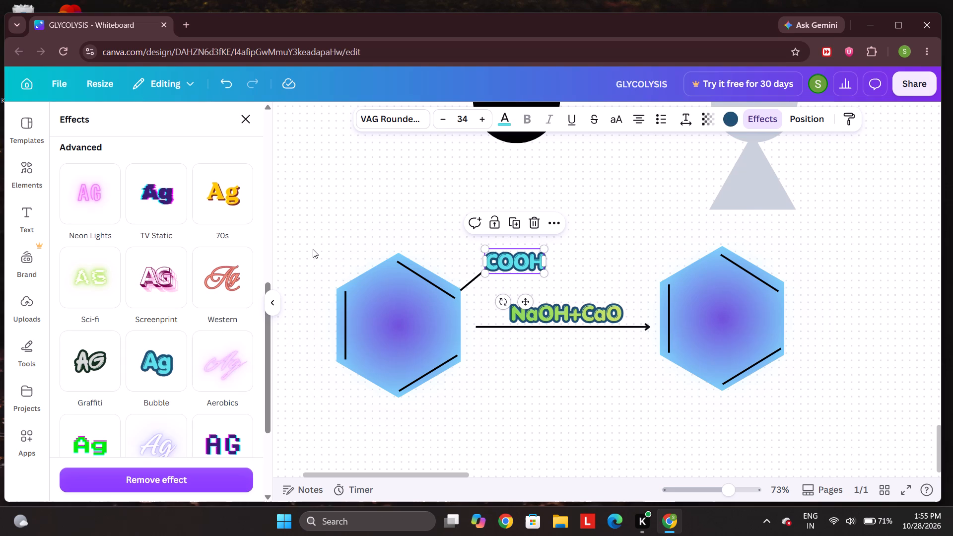
# Try the green default gradient as the COOH label's text colour, and apply the teal-to-yellow default gradient instead.
pyautogui.scroll(-1, 205, 403)
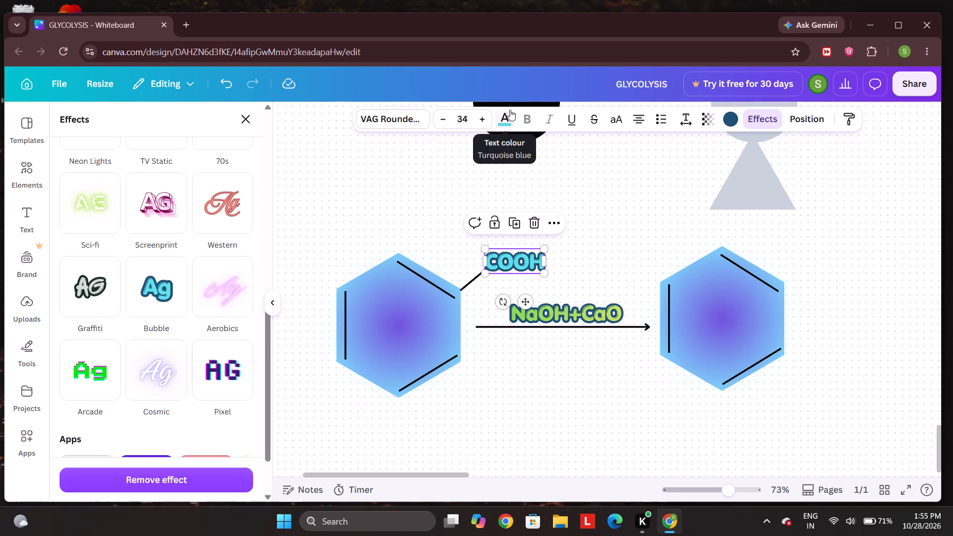
pyautogui.click(508, 118)
pyautogui.scroll(-2, 169, 478)
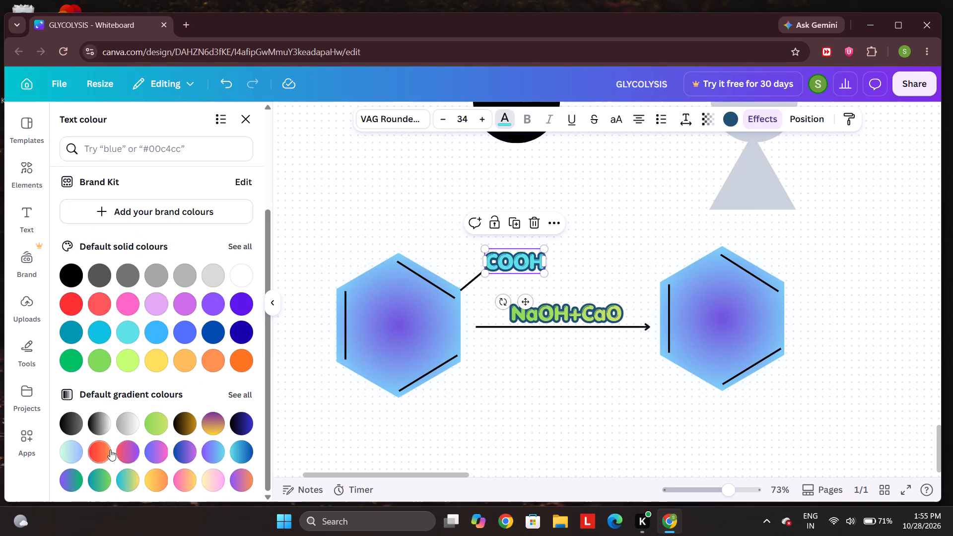
pyautogui.click(106, 450)
pyautogui.scroll(-1, 106, 450)
pyautogui.click(164, 357)
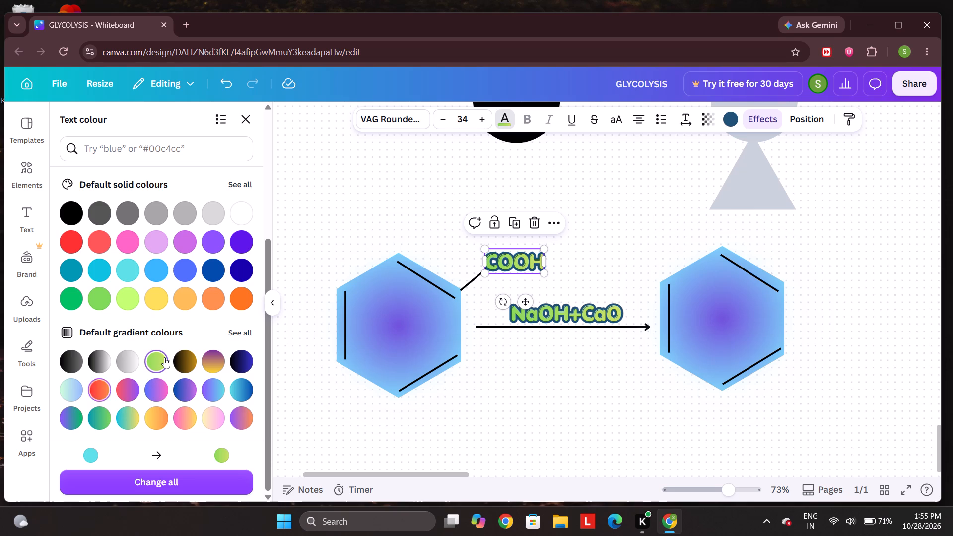
pyautogui.scroll(-1, 164, 357)
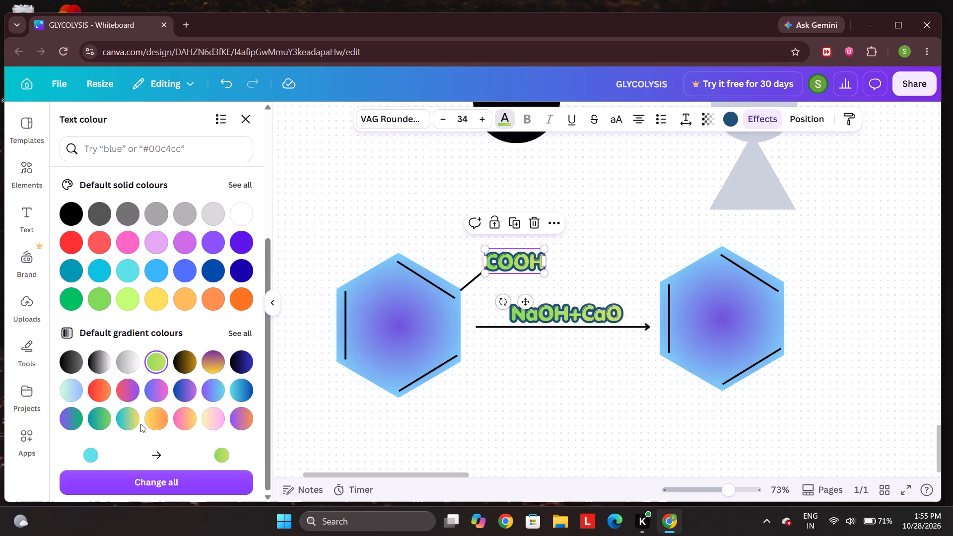
pyautogui.click(133, 421)
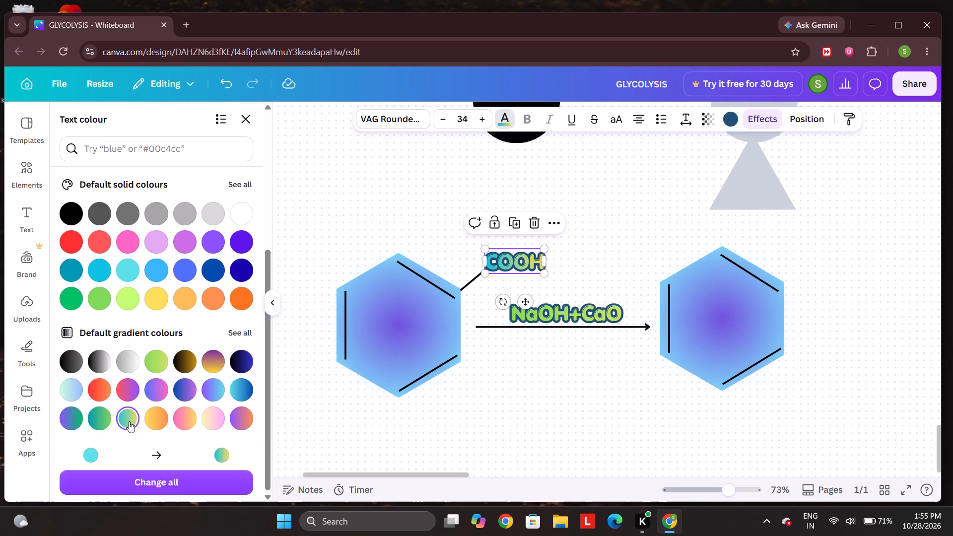
pyautogui.scroll(-1, 129, 421)
pyautogui.click(593, 247)
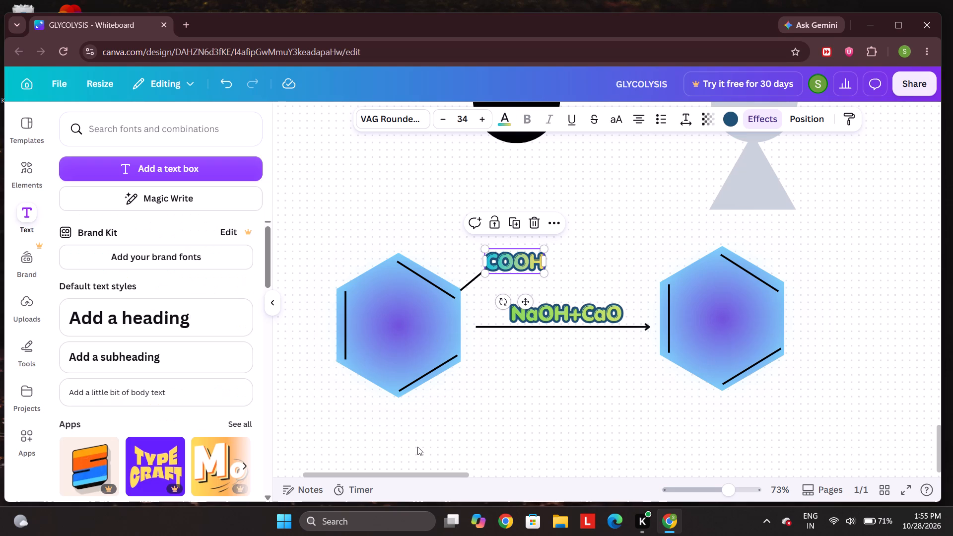
pyautogui.click(444, 442)
pyautogui.moveTo(444, 441); pyautogui.dragTo(445, 417)
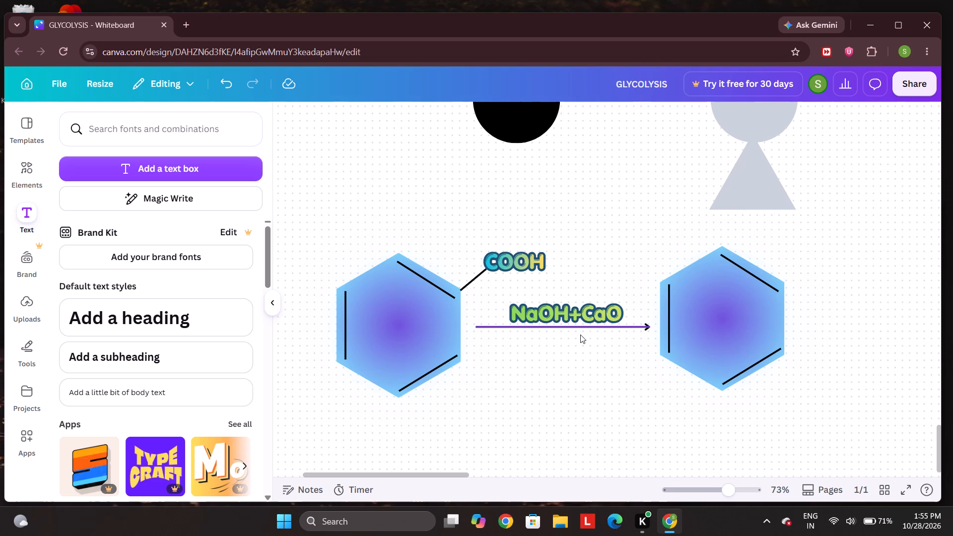
# Add a body text label reading -CO2 and place it just below the reaction arrow, under NaOH+CaO.
pyautogui.scroll(-1, 580, 335)
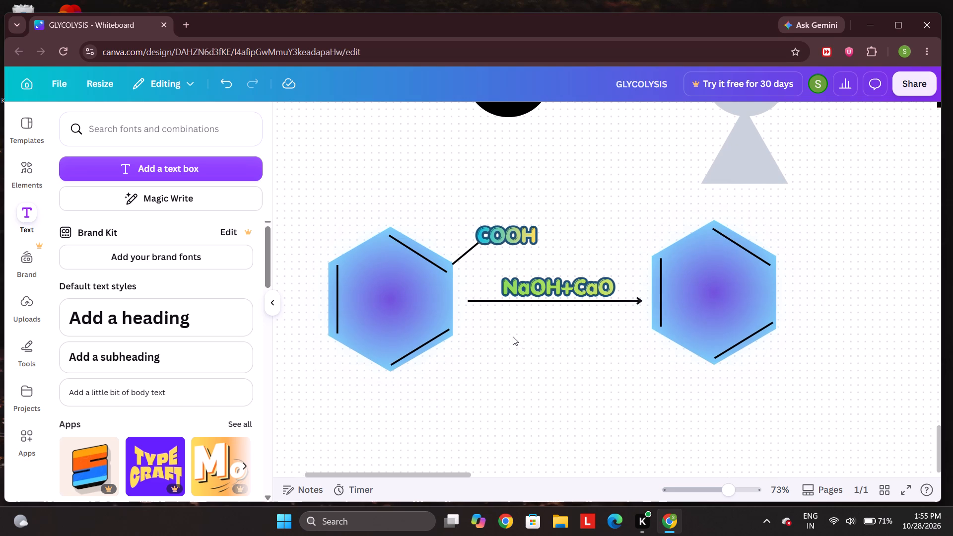
pyautogui.click(79, 402)
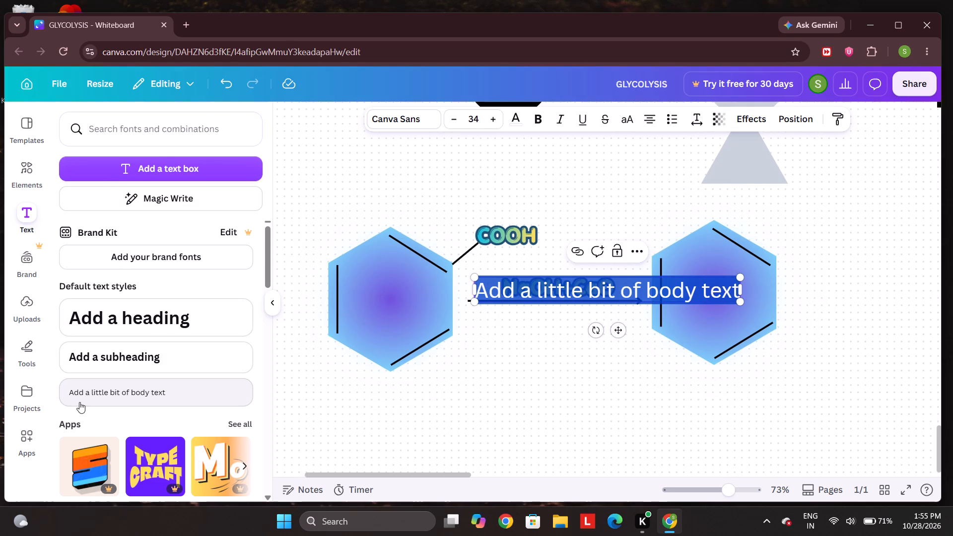
pyautogui.press('-')
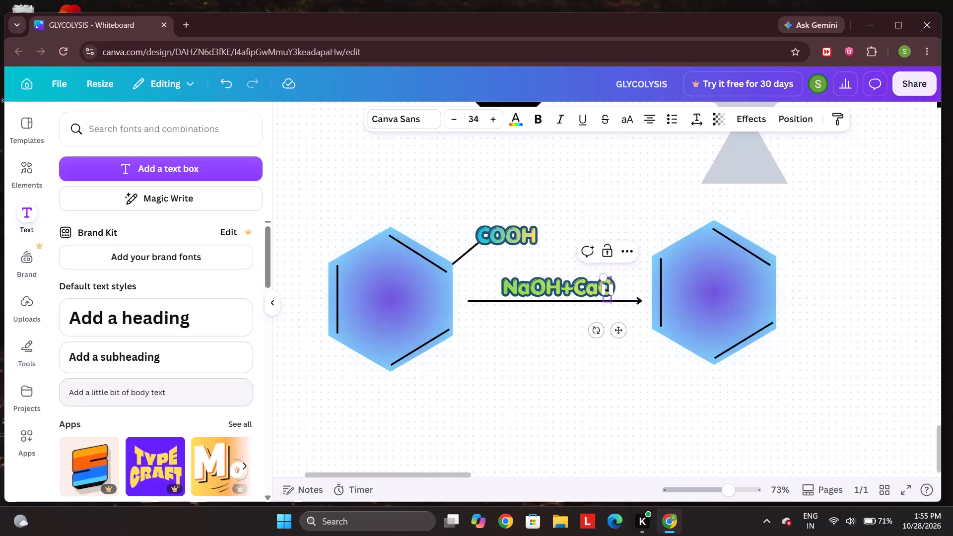
pyautogui.write('CO2')
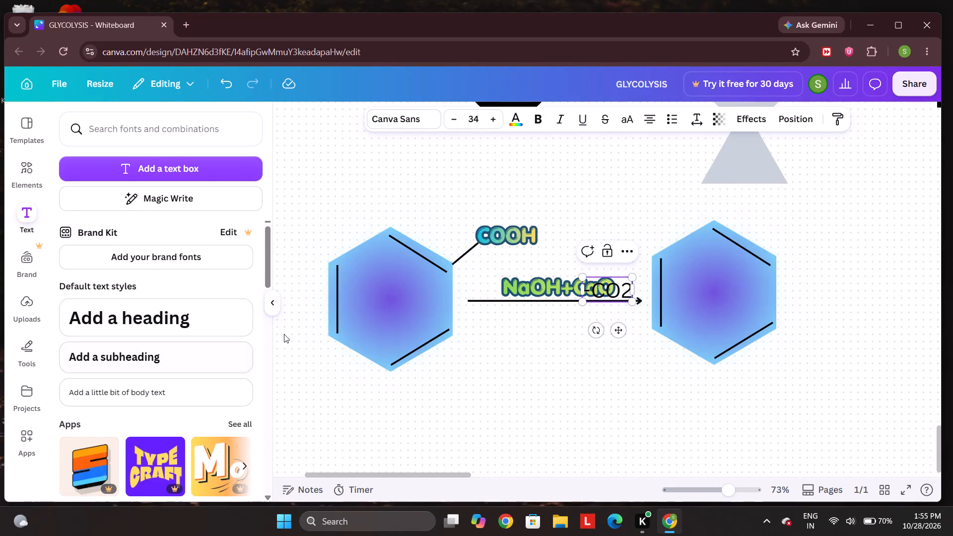
pyautogui.moveTo(623, 329); pyautogui.dragTo(599, 365)
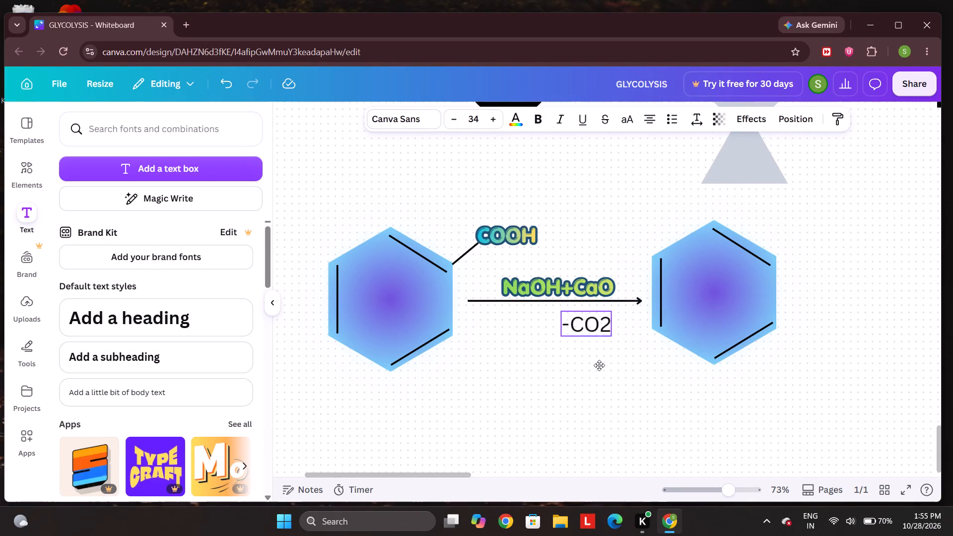
# Move the -CO2 label closer under the reaction arrow so it sits near the arrow's middle, below NaOH+CaO.
pyautogui.moveTo(599, 365); pyautogui.dragTo(573, 355)
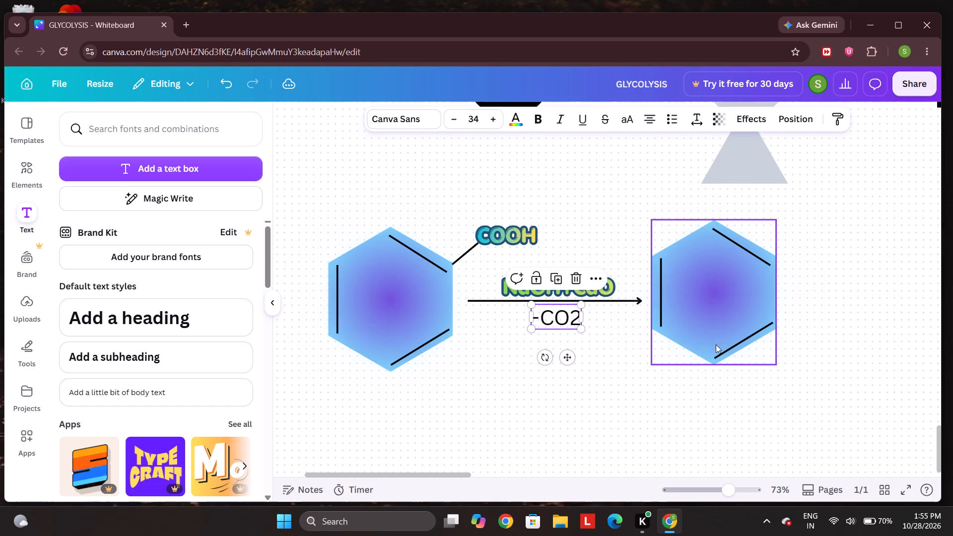
pyautogui.click(521, 379)
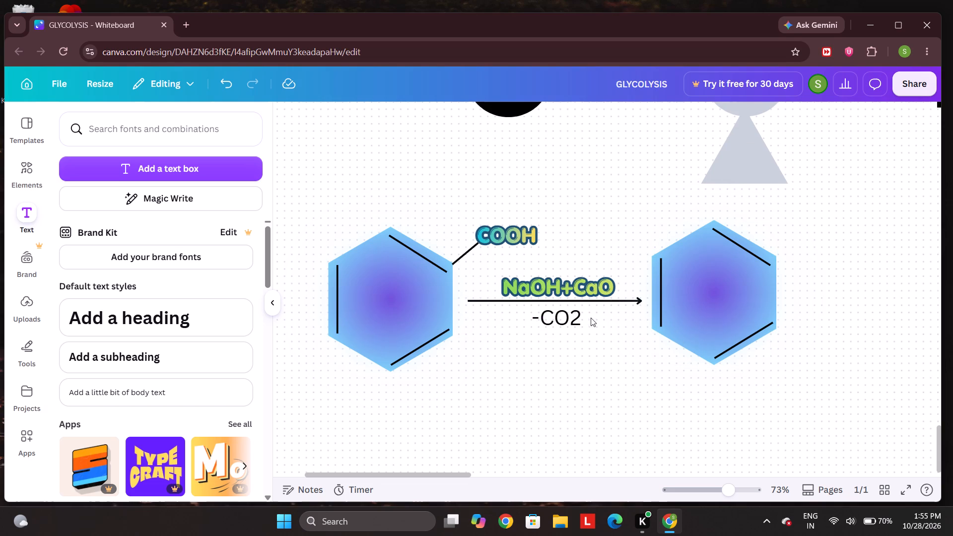
# Make the CO2 text in the -CO2 label bold and italic.
pyautogui.moveTo(591, 318); pyautogui.dragTo(524, 324)
pyautogui.doubleClick(568, 317)
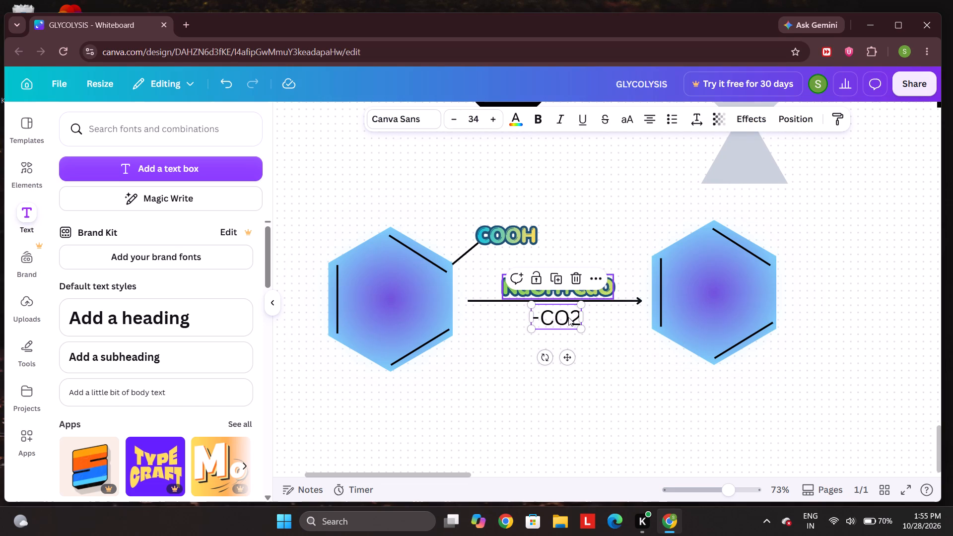
pyautogui.click(543, 121)
pyautogui.click(556, 118)
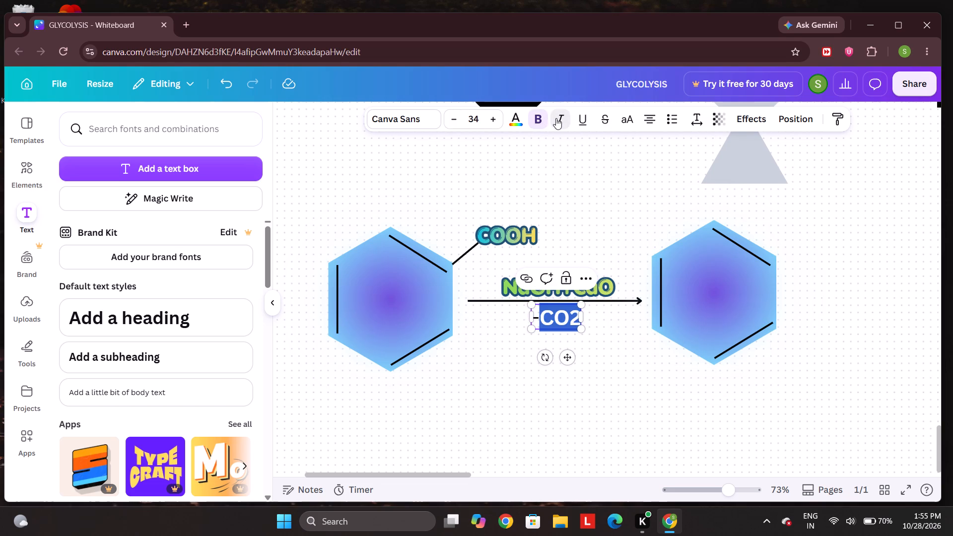
# Try the Neon text effect on the -CO2 label, and apply Bubble instead.
pyautogui.click(757, 122)
pyautogui.click(188, 351)
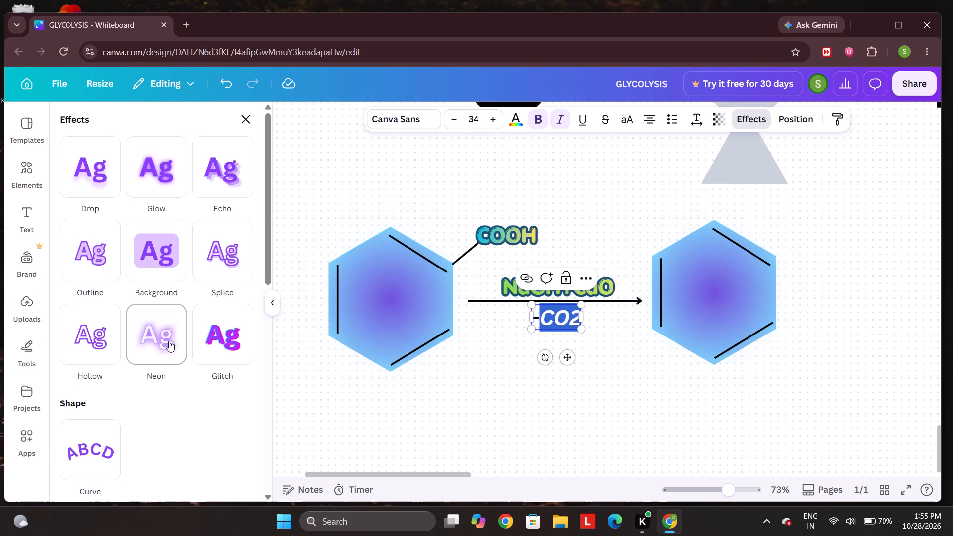
pyautogui.click(168, 341)
pyautogui.scroll(-4, 127, 422)
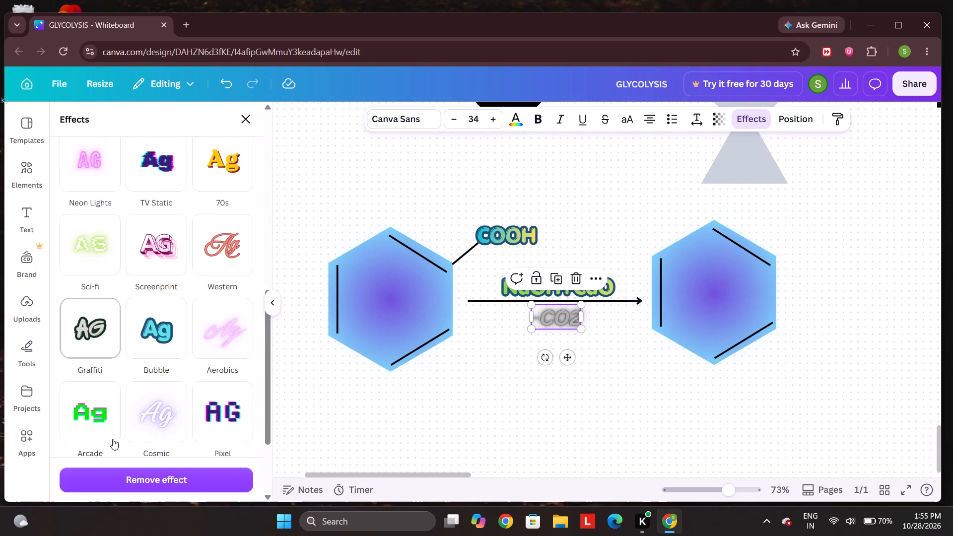
pyautogui.scroll(-1, 113, 439)
pyautogui.click(162, 300)
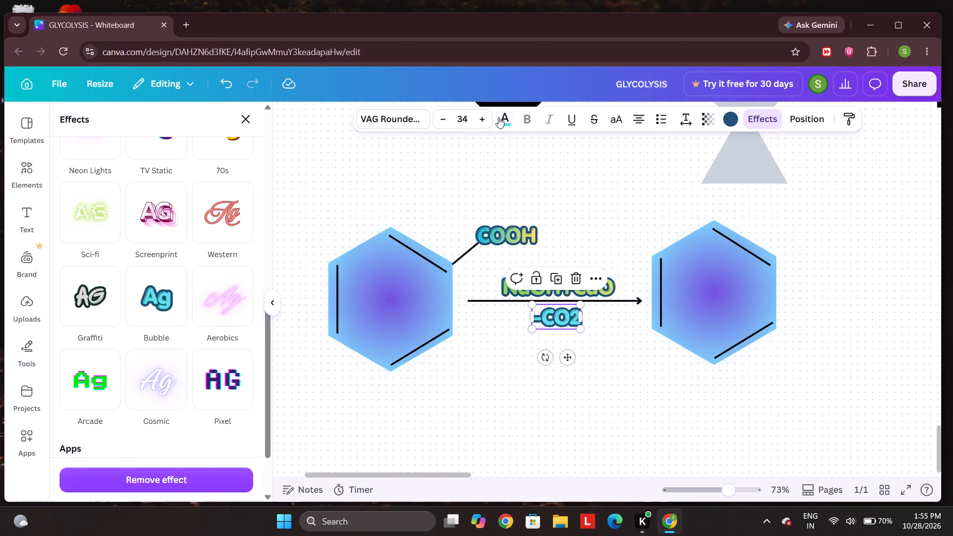
# Set the -CO2 label's text colour to the solid yellow from the text colours, and deselect the label.
pyautogui.click(498, 117)
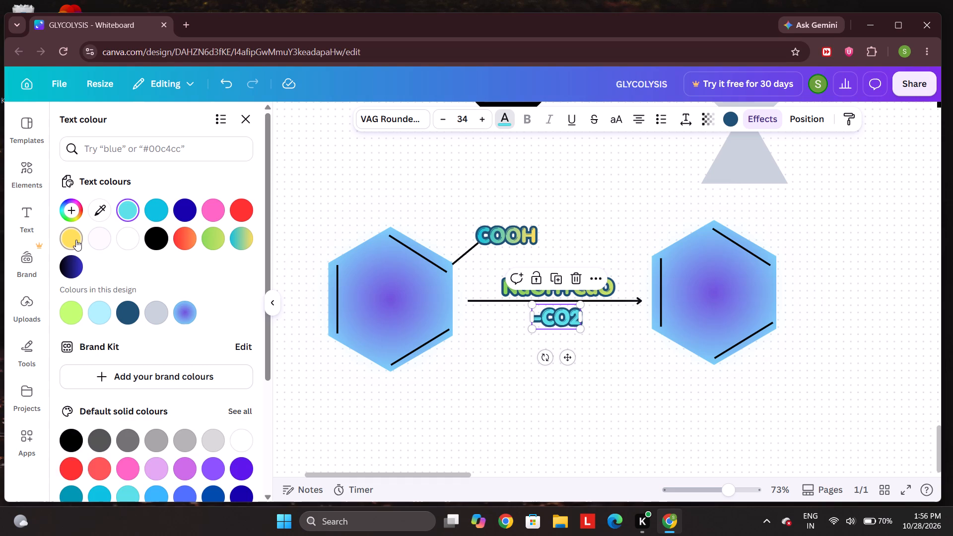
pyautogui.click(76, 240)
pyautogui.click(630, 401)
pyautogui.click(630, 401)
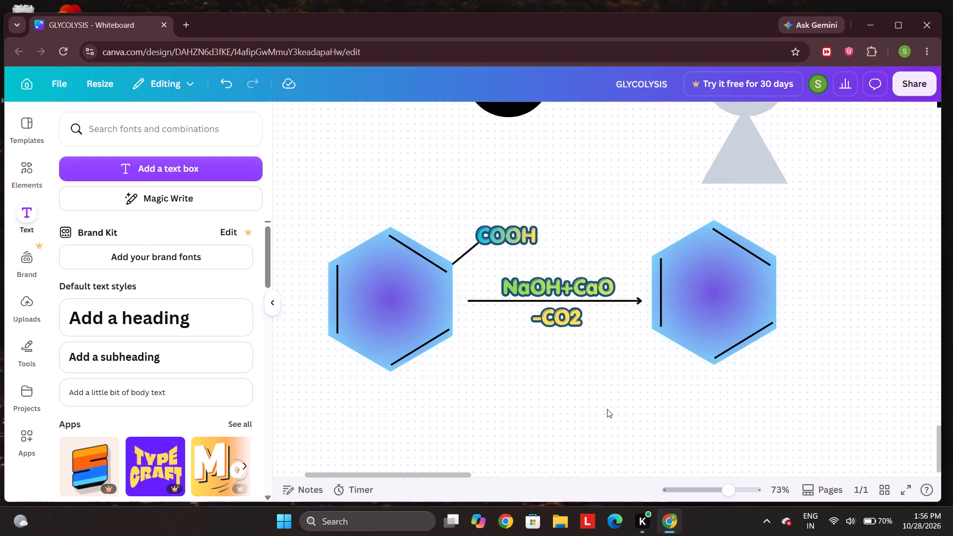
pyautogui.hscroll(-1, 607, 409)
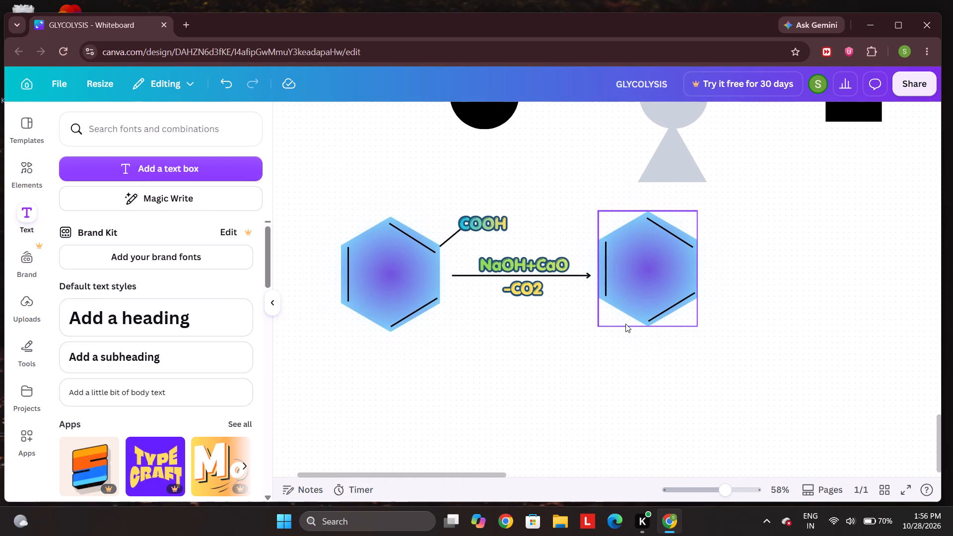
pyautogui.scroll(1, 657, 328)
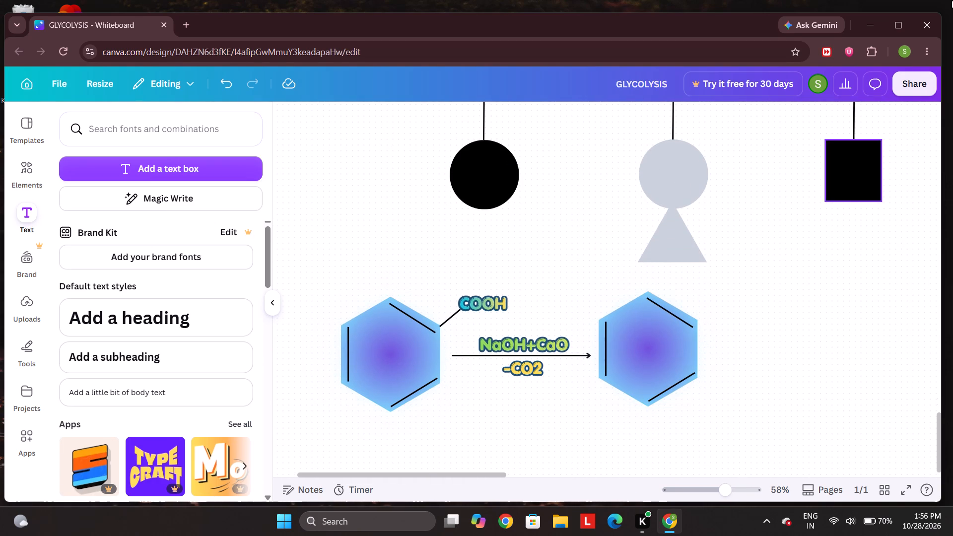